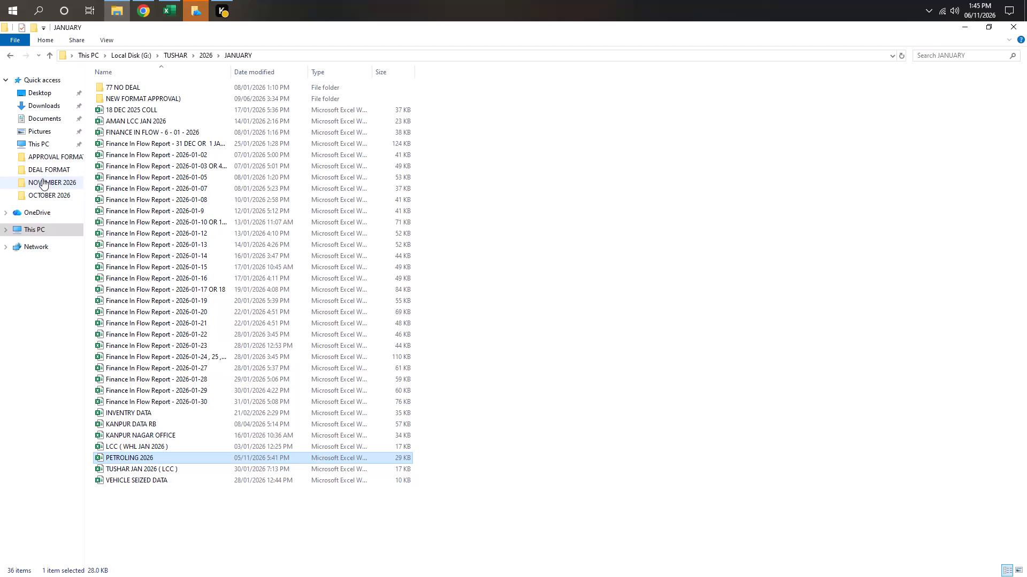
Open the LEDGER NEW 2026 (2) workbook from the OCTOBER 2026 folder.
click(42, 191)
click(53, 182)
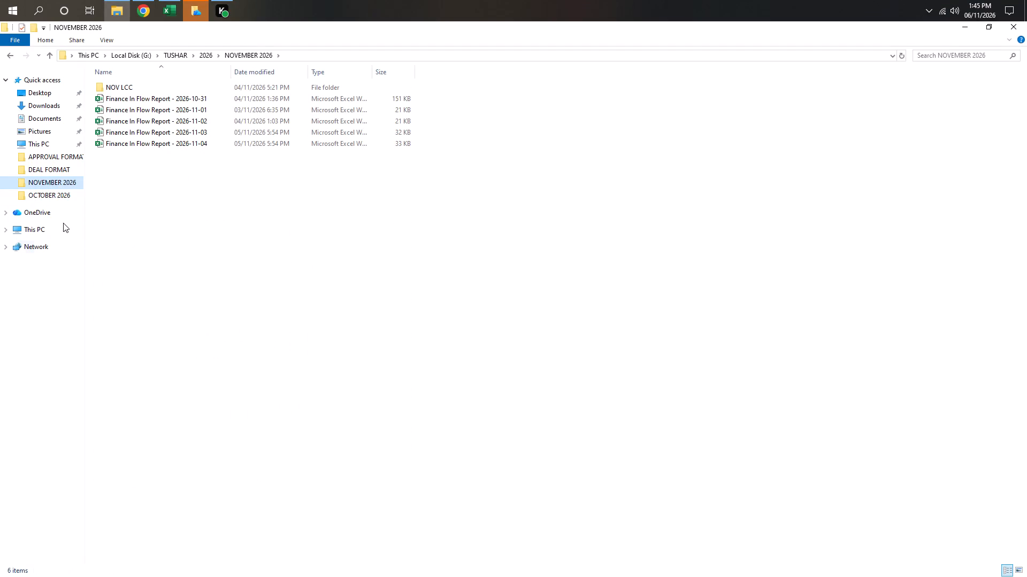
click(63, 197)
scroll(186, 365, down, 1)
click(159, 459)
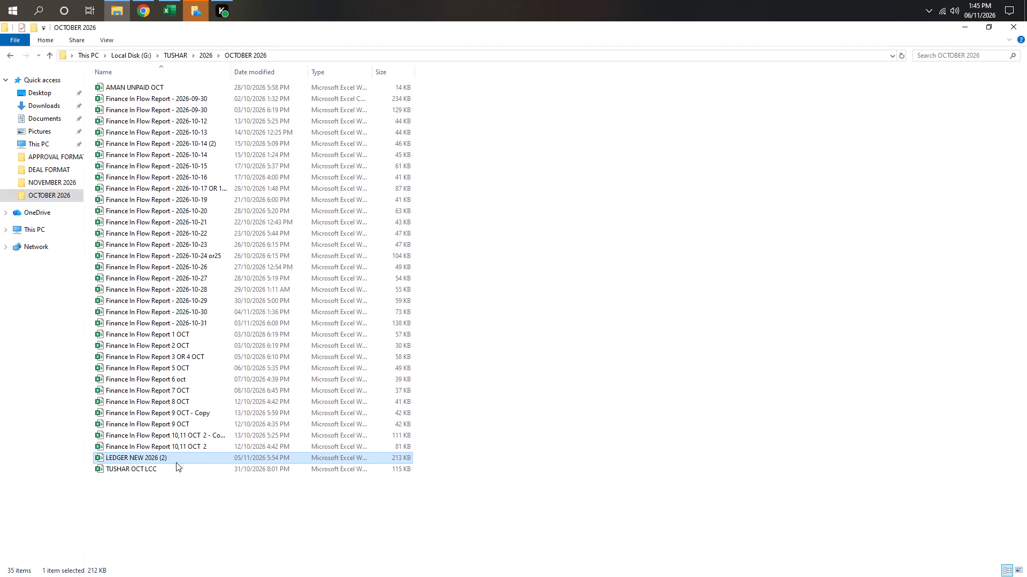
triple_click(188, 463)
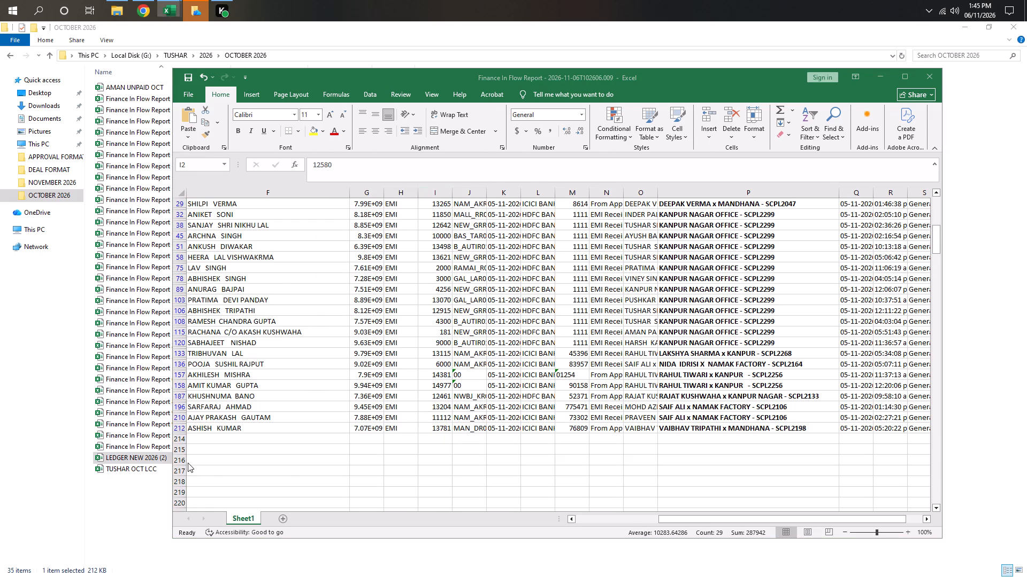
scroll(349, 376, down, 7)
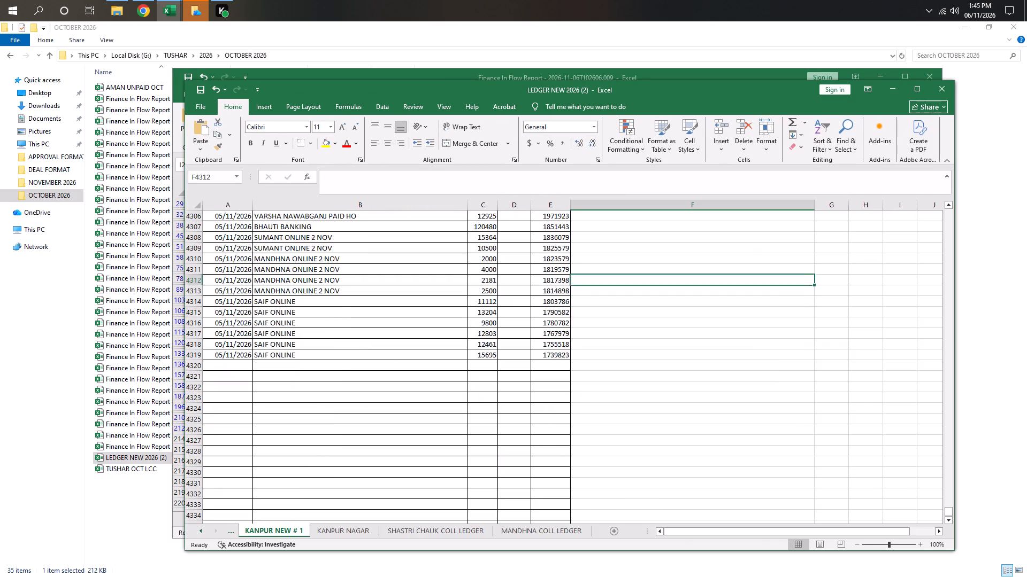
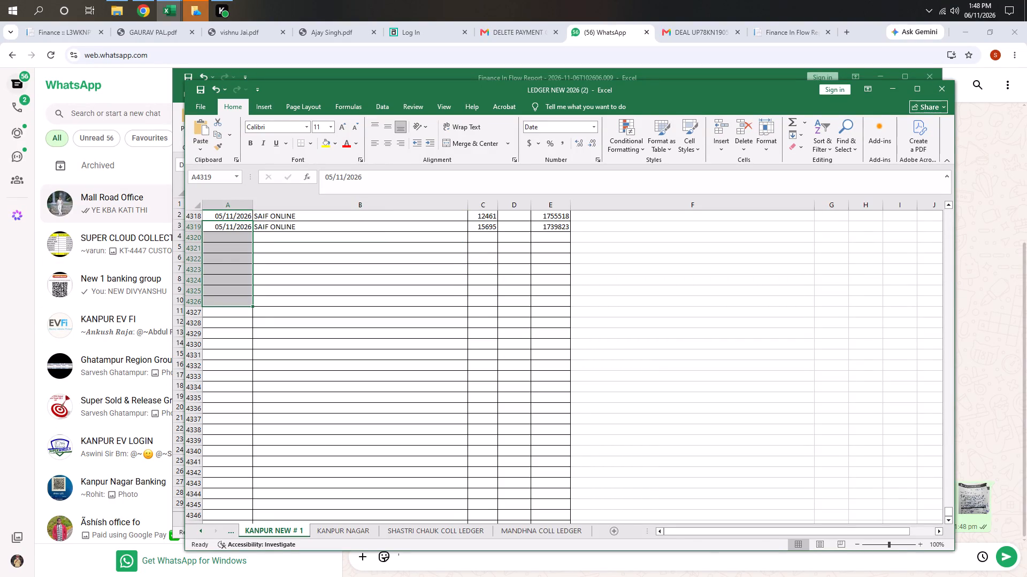
Fill the date 05/11/2026 down column A from row 4319 to row 4326.
key(ctrl+d)
Add a TOTAL COLL entry in row 4320 with the amount 1242614 in column D.
click(269, 237)
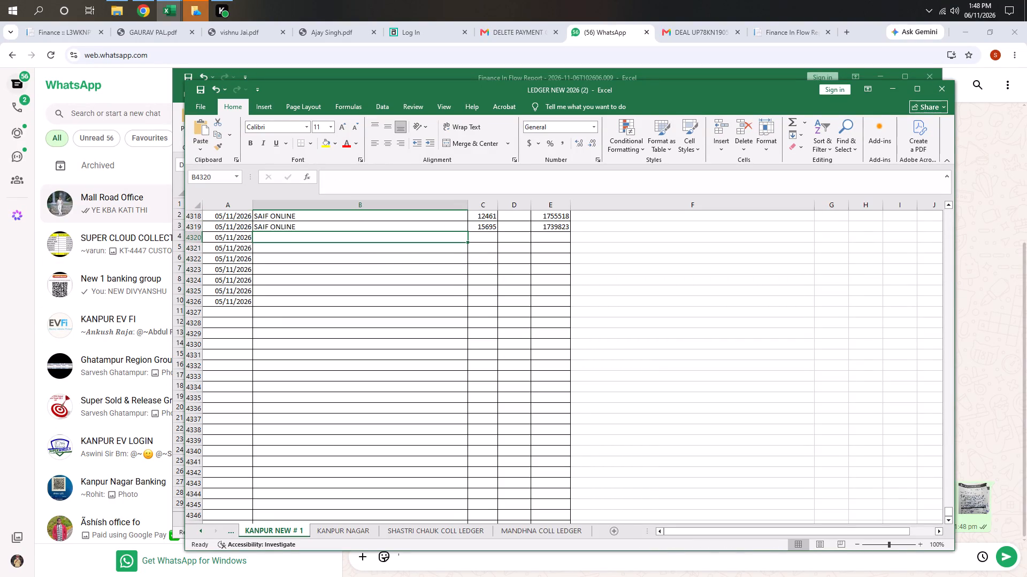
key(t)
key(Tab)
key(Tab)
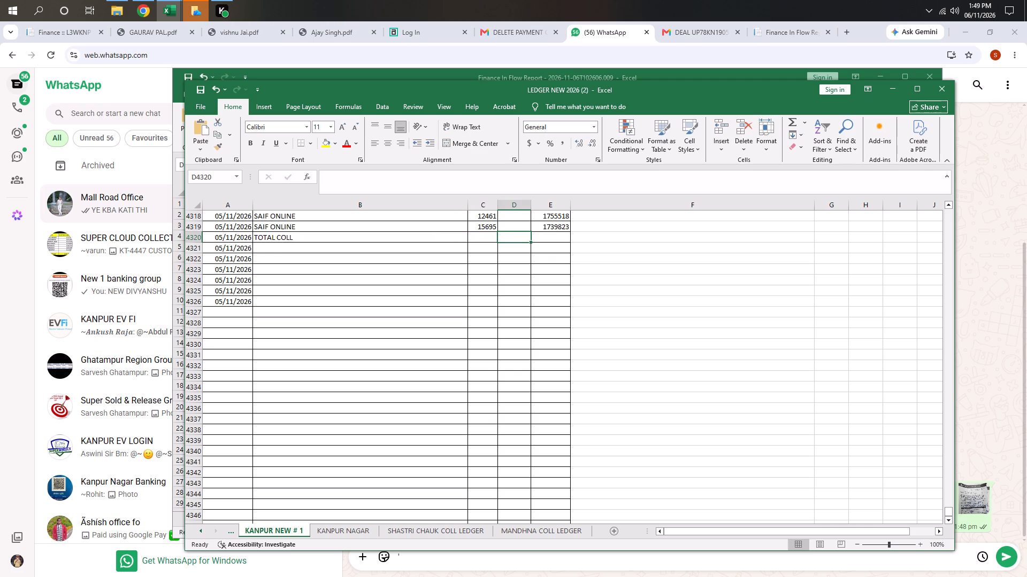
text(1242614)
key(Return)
Fill the date 05/11/2026 down column A from row 4298 to row 4302, covering the undated MANDHNA BANKING row.
scroll(315, 350, up, 7)
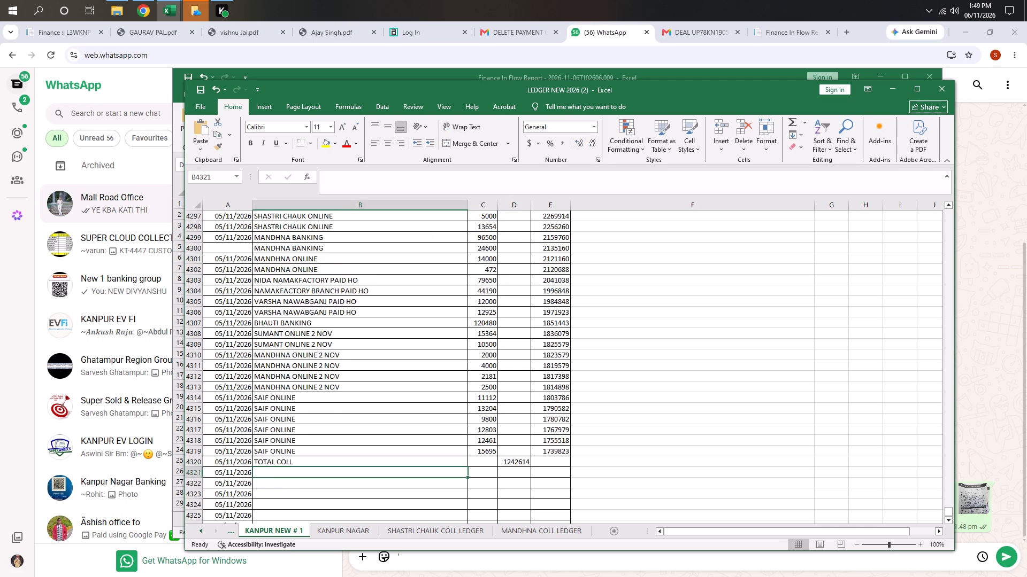
scroll(357, 360, up, 5)
drag(227, 391, 230, 428)
key(ctrl+d)
scroll(311, 436, up, 4)
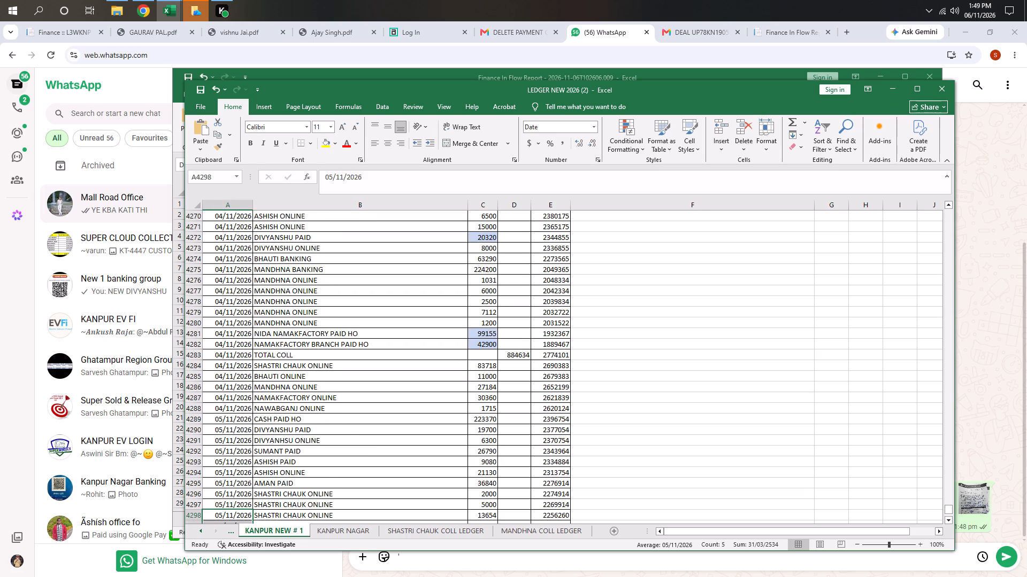
Copy the five descriptions from SHASTRI CHAUK ONLINE through NAWABGANJ ONLINE in B4284:B4288 to B4321:B4325, below the last TOTAL COLL row.
click(435, 362)
drag(348, 365, 344, 402)
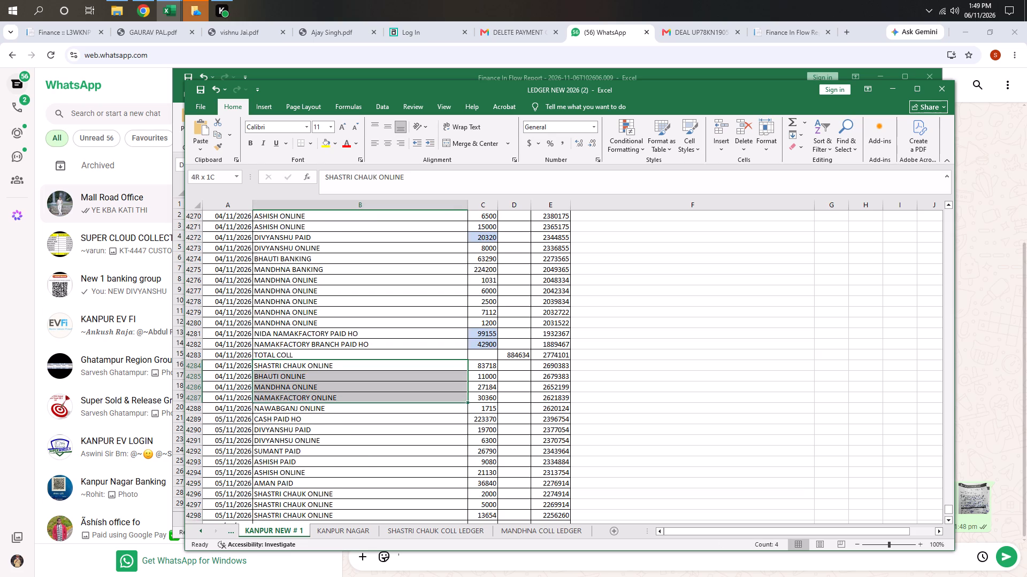
drag(344, 402, 344, 404)
key(ctrl+c)
scroll(344, 408, down, 11)
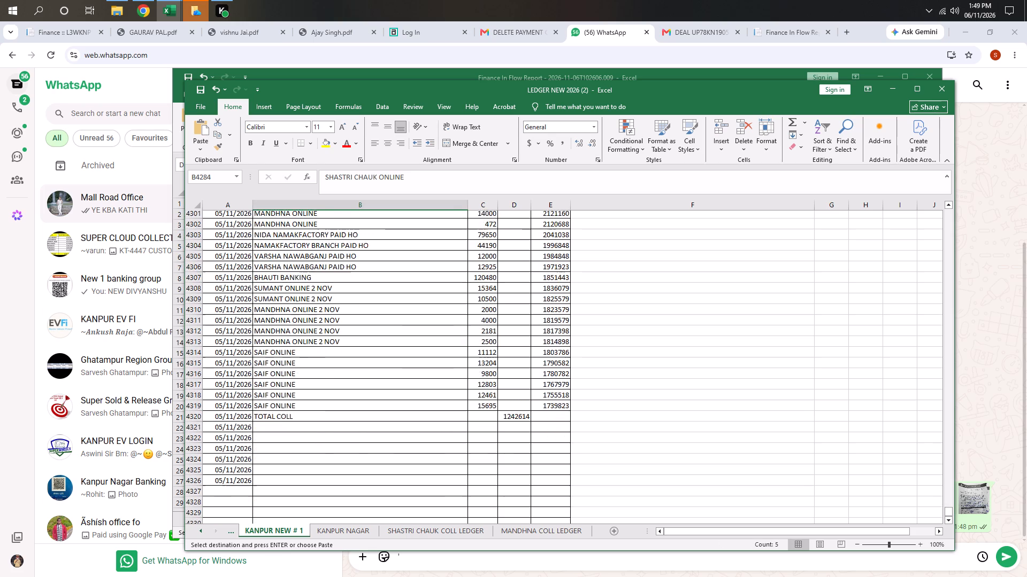
click(309, 406)
key(ctrl+v)
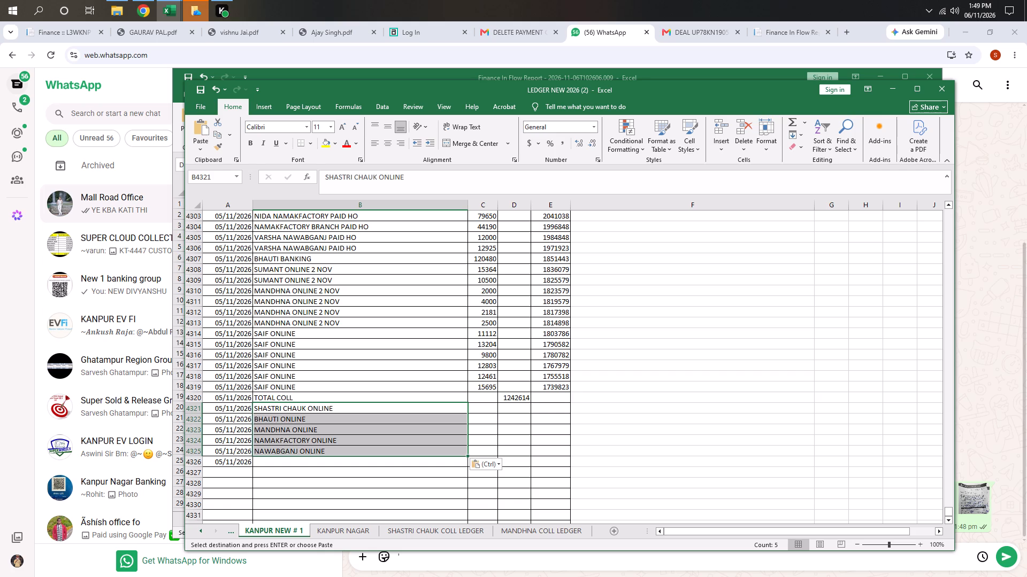
click(347, 461)
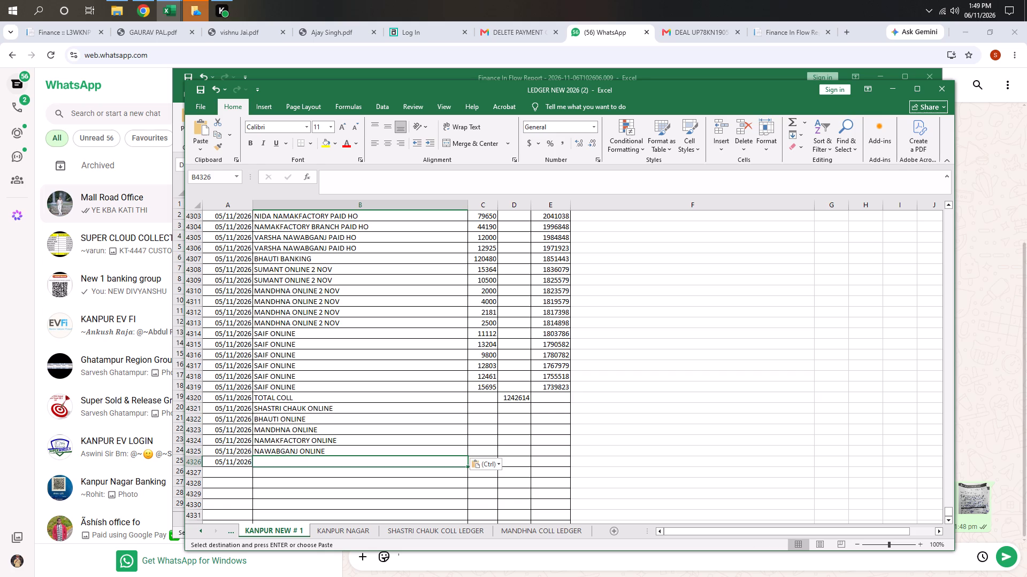
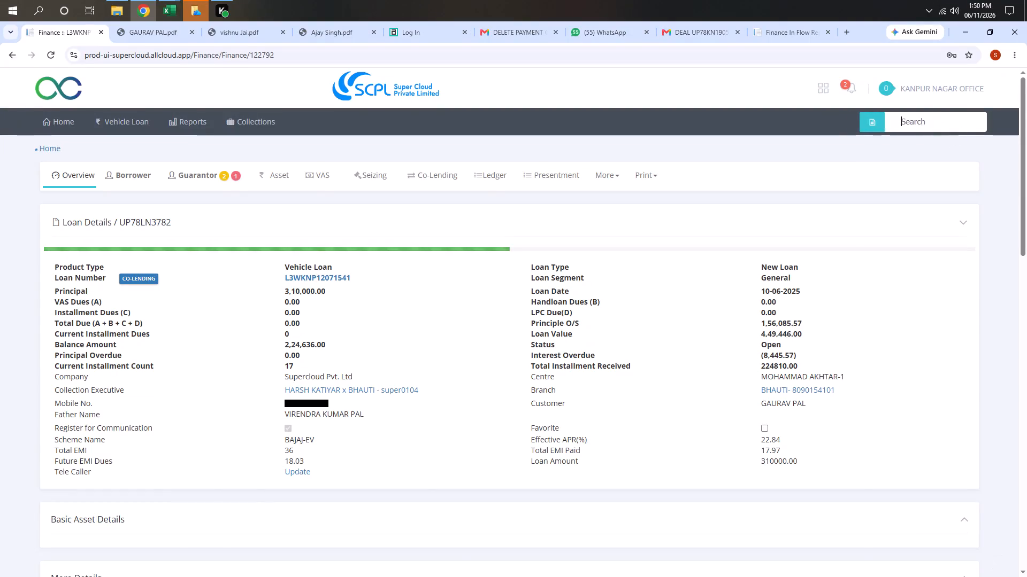
Look up the copied loan number in the lending system and take a screenshot of the matching loan's finance overview.
key(ctrl+v)
key(Return)
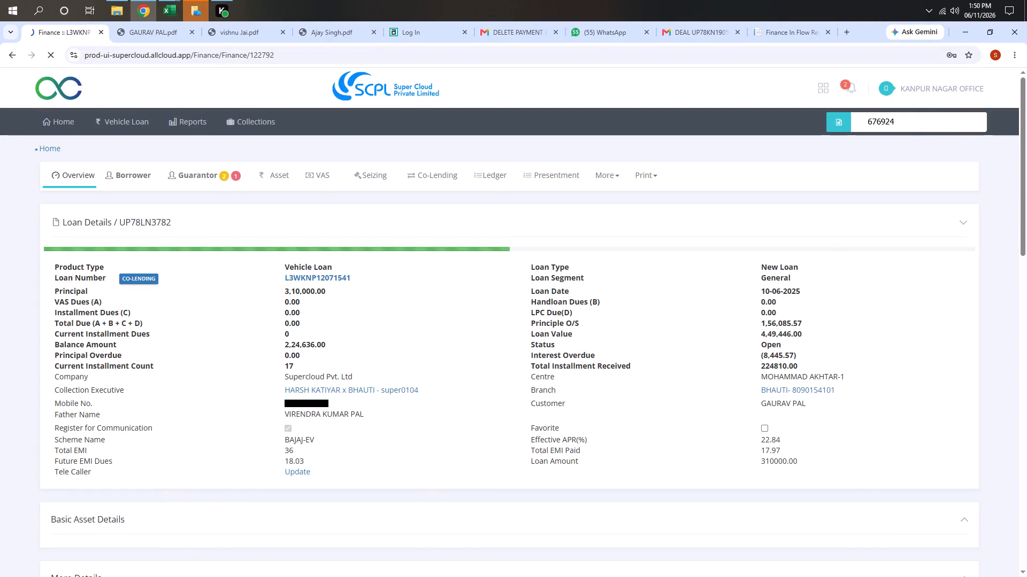
click(122, 239)
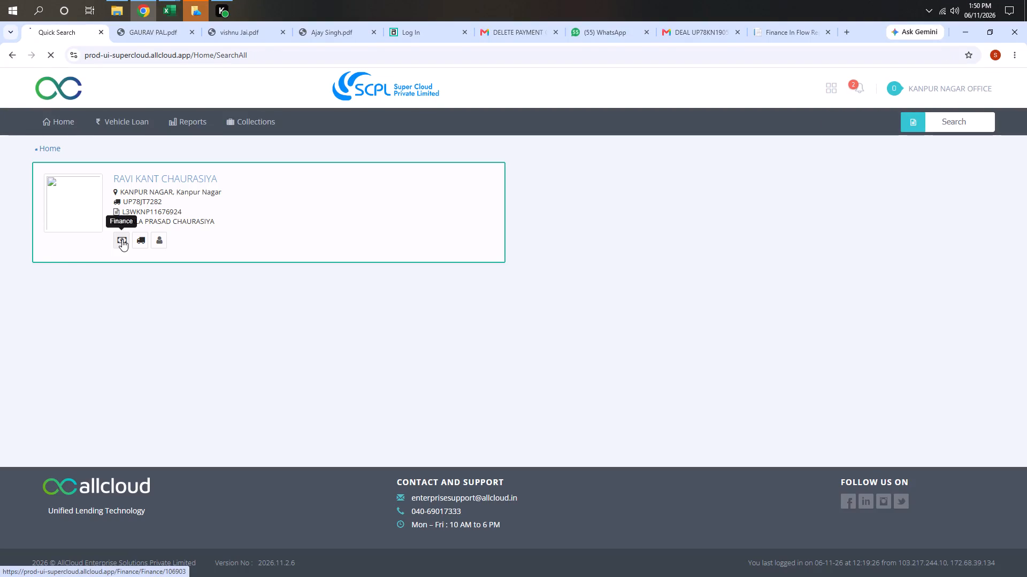
scroll(550, 303, down, 4)
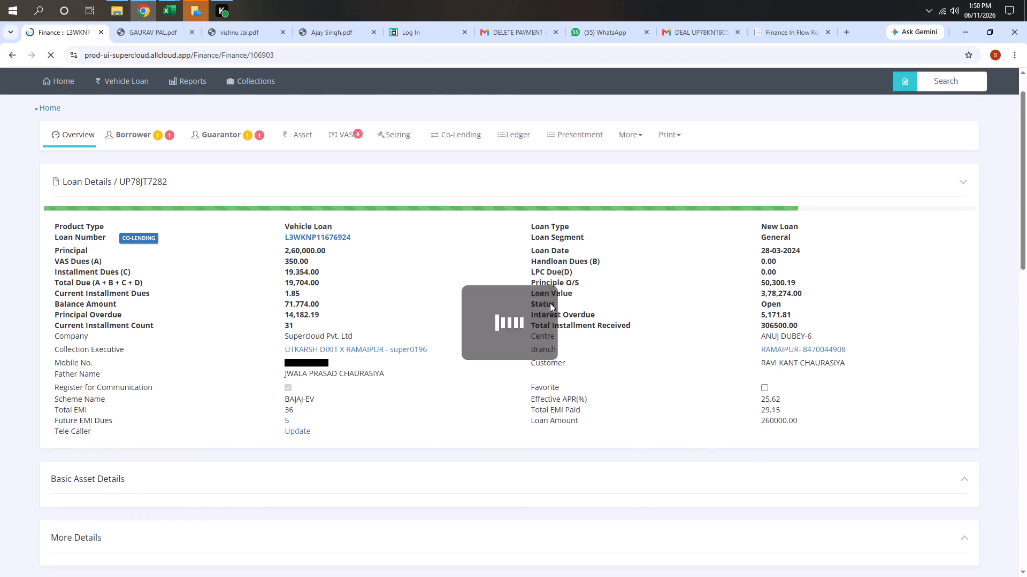
scroll(550, 303, up, 4)
key(super+Print)
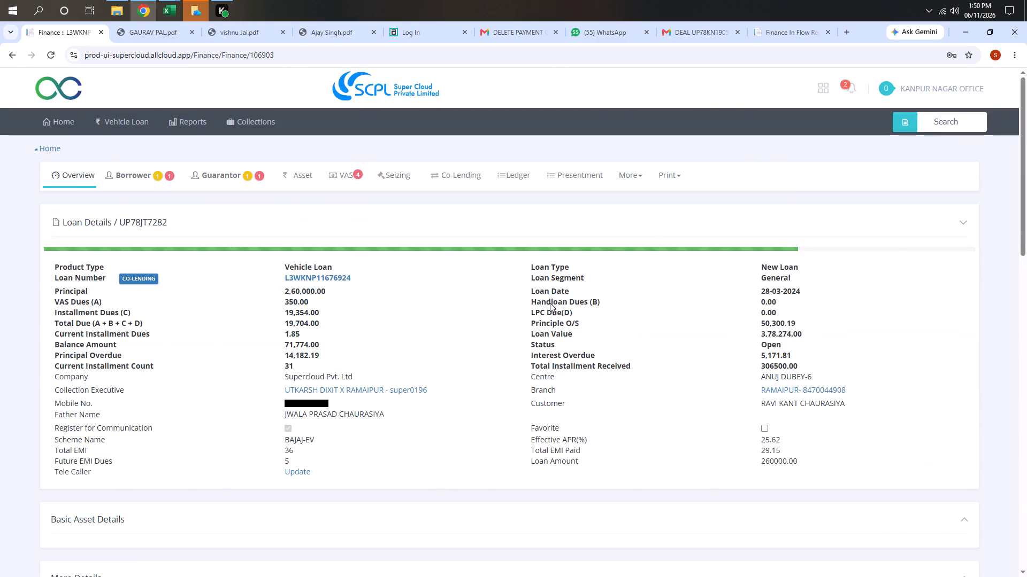
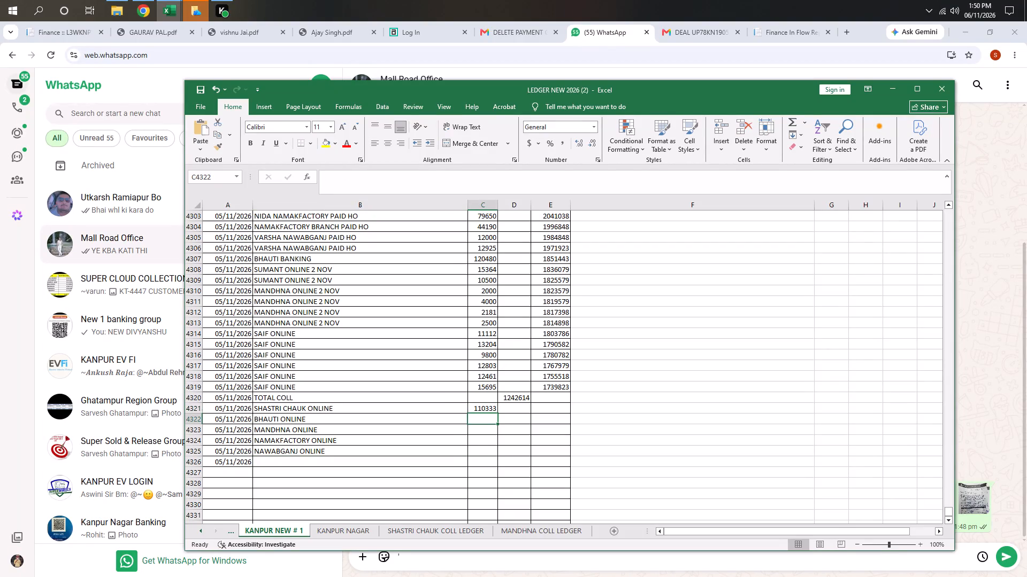
Enter 2121 as the amount for BHAUTI ONLINE in C4322 of the KANPUR NEW # 1 ledger.
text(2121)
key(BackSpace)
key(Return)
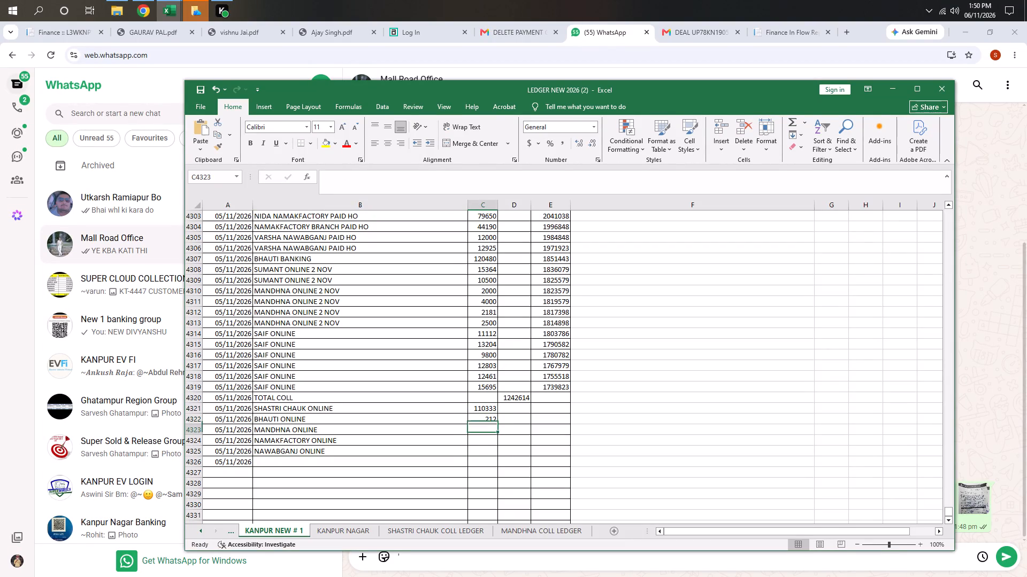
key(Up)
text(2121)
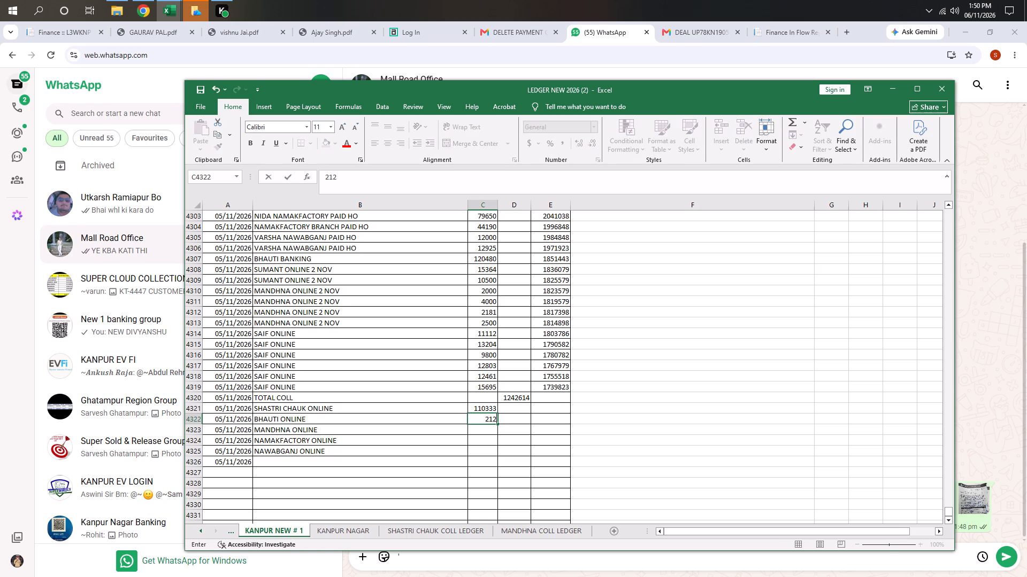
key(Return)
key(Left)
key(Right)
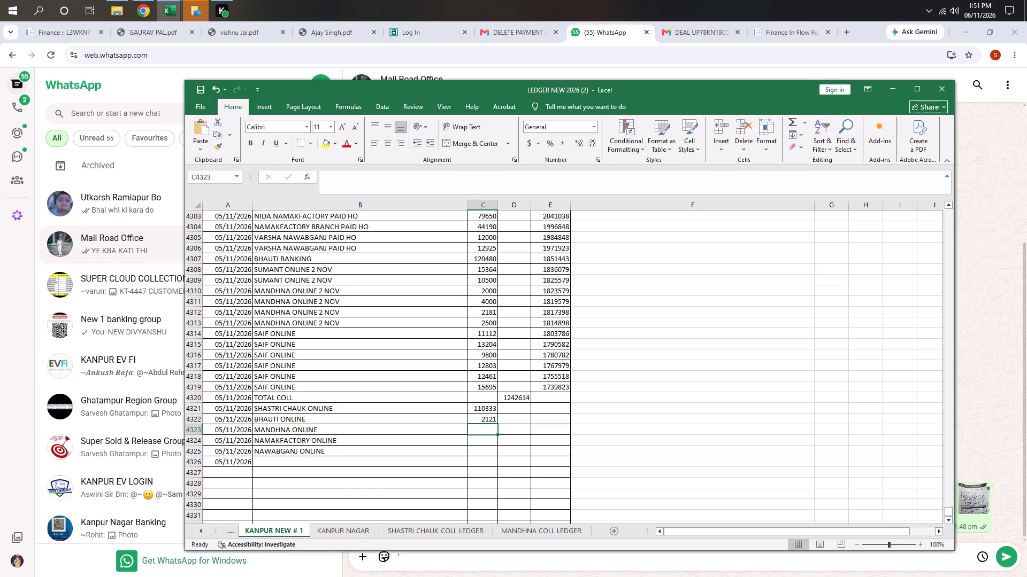
Enter 63973 as the amount for the new MANDHNA ONLINE entry in C4323.
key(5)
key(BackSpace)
text(63983)
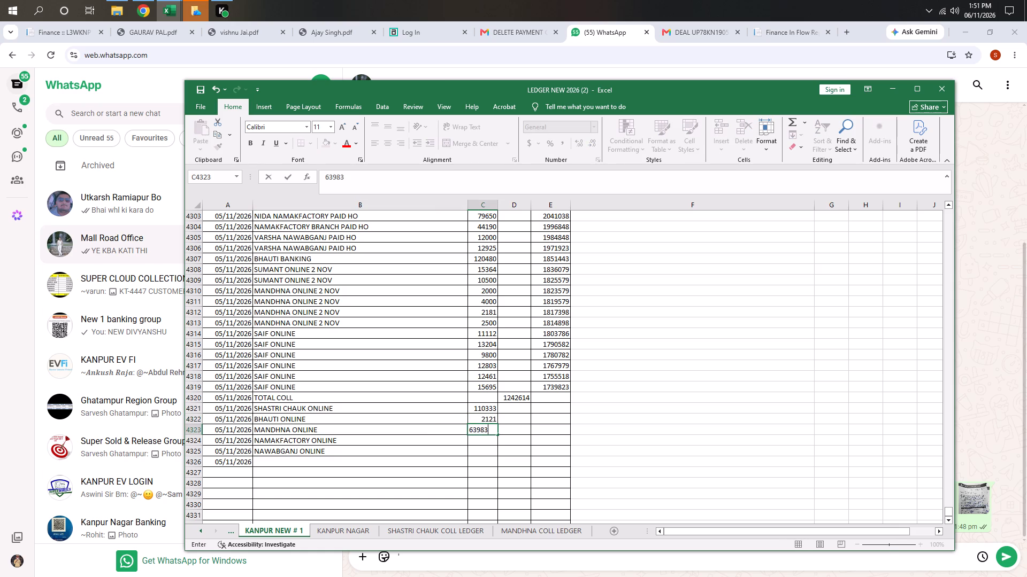
key(BackSpace)
key(BackSpace)
text(73)
key(Return)
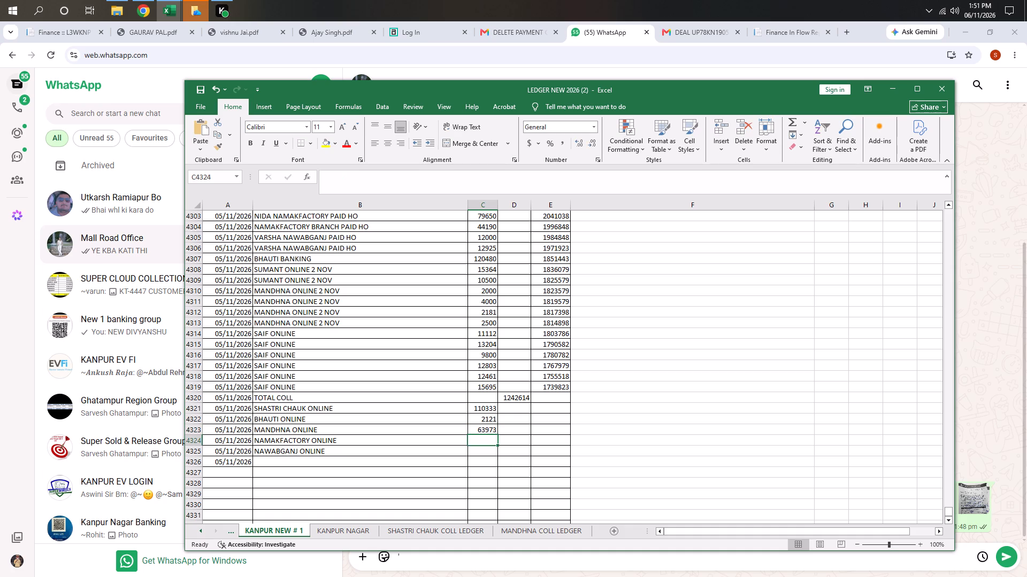
Enter 99054 as the amount for the new NAMAKFACTORY ONLINE entry in C4324.
key(Left)
key(Right)
key(Left)
key(Right)
text(99)
key(5)
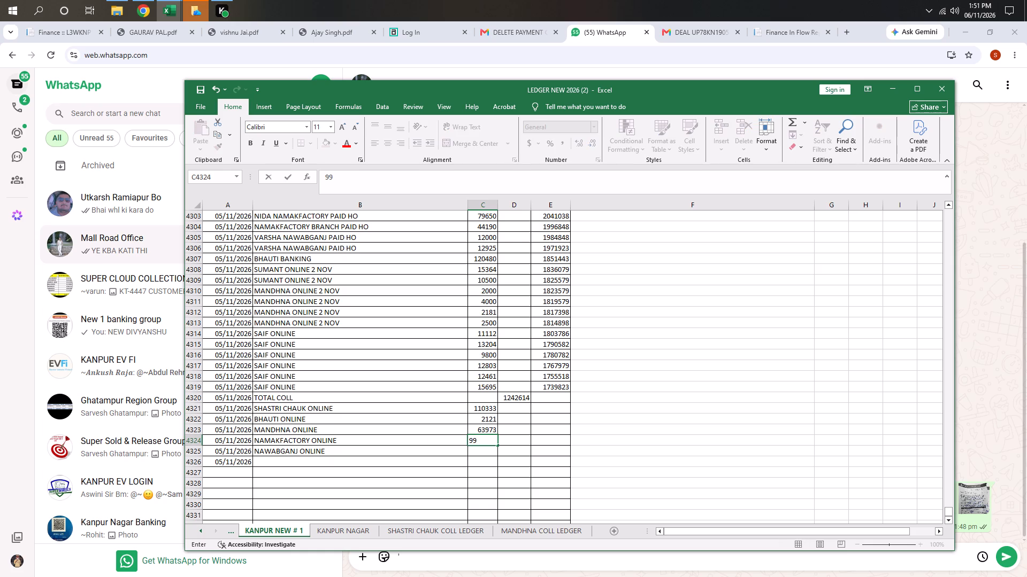
key(BackSpace)
key(0)
text(54)
key(Return)
Enter 12461 as the amount for the new NAWABGANJ ONLINE entry in C4325.
key(Left)
key(Right)
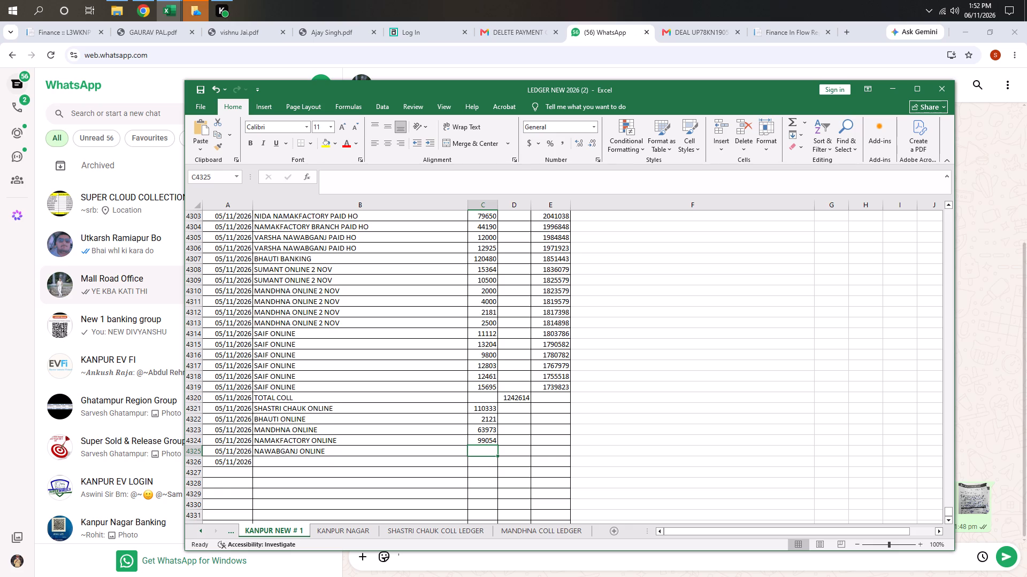
text(12461)
key(Return)
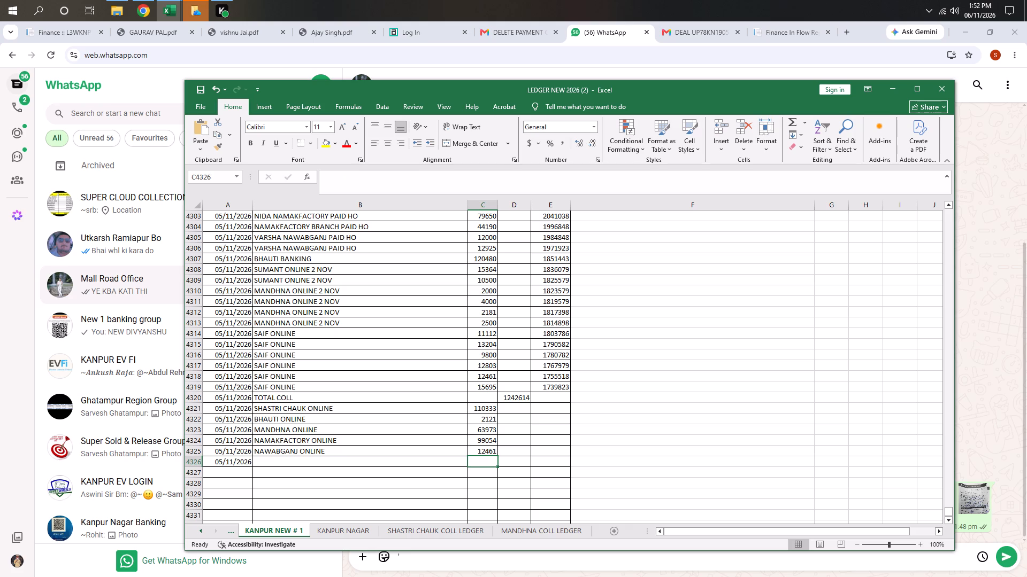
Check the combined amount of the five new branch online entries in C4321:C4325 and the empty rows below them.
drag(485, 411, 486, 447)
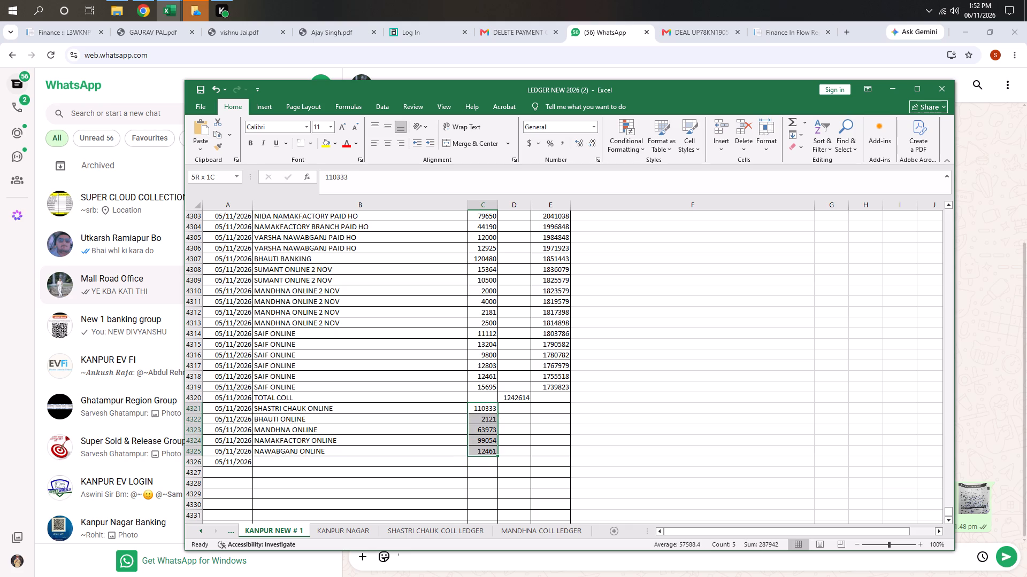
scroll(464, 454, down, 2)
click(341, 395)
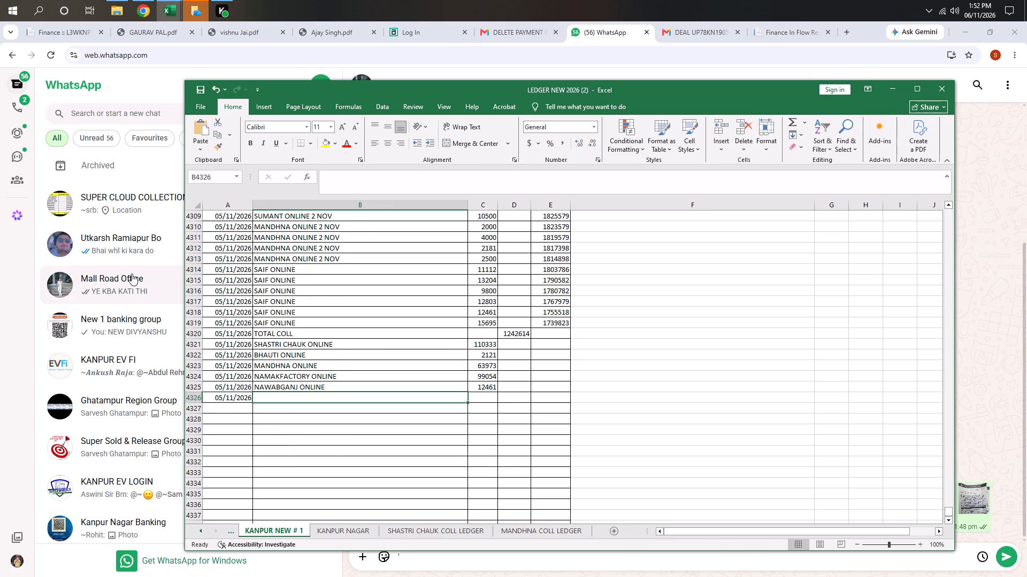
scroll(292, 402, down, 2)
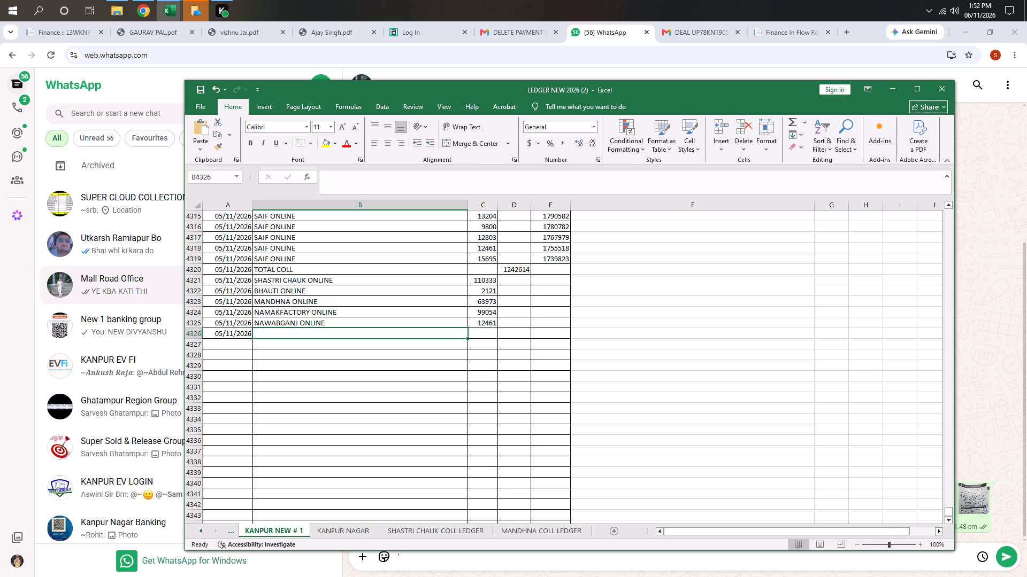
click(290, 368)
click(289, 339)
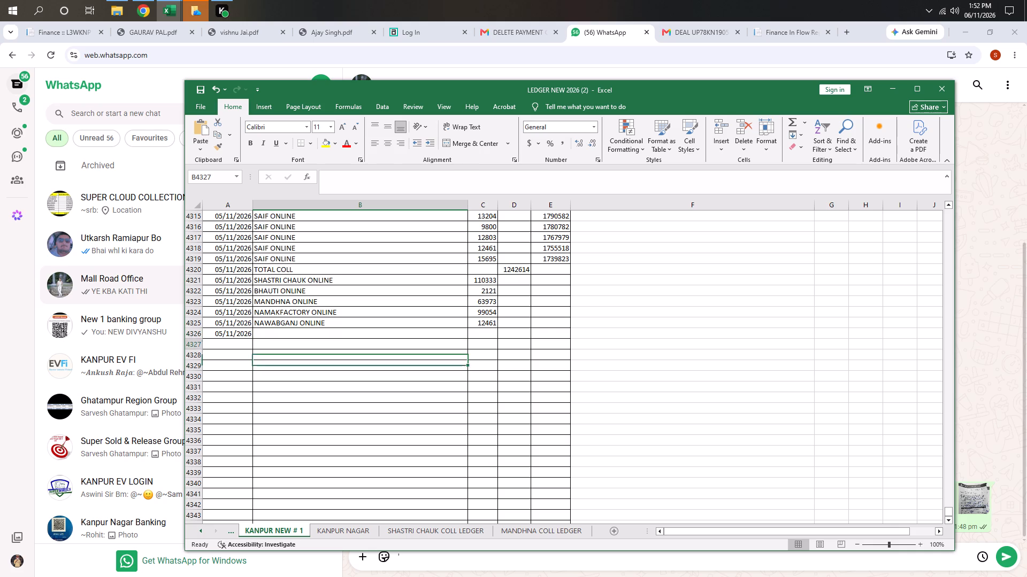
click(295, 335)
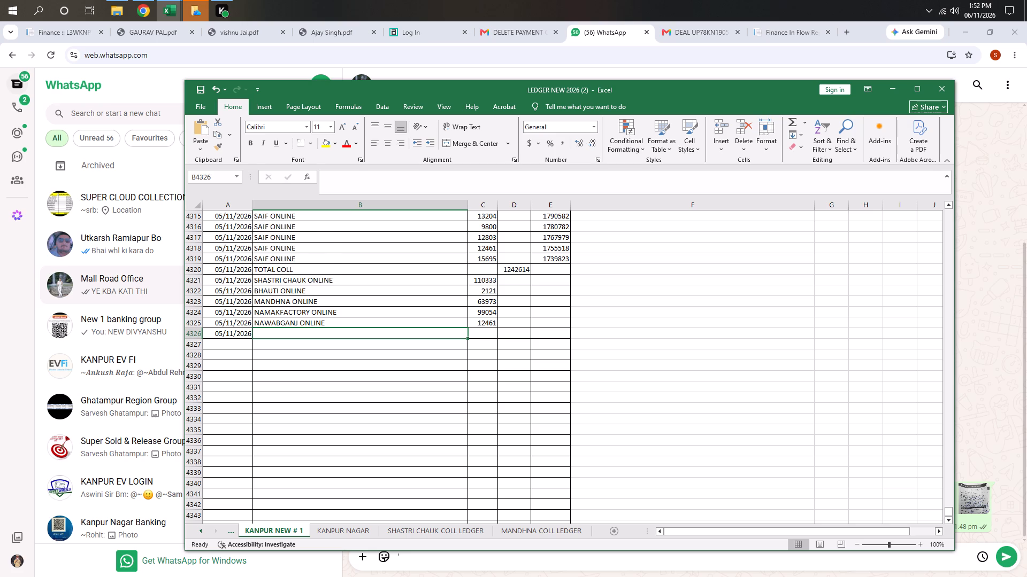
scroll(316, 375, down, 2)
scroll(472, 322, up, 2)
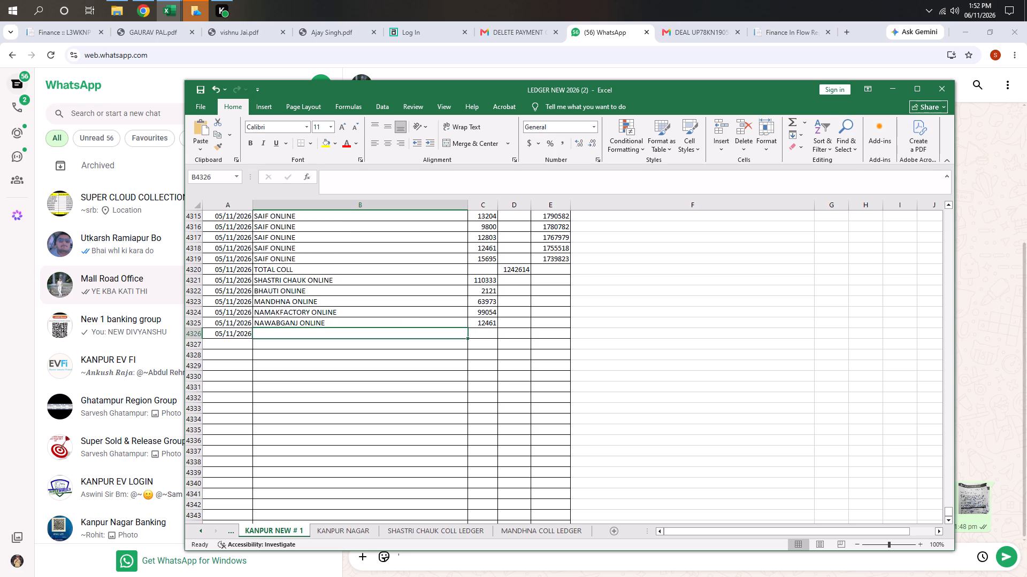
Change the date in A4326, below the NAWABGANJ ONLINE entry, to 06/11/2026.
click(236, 325)
click(238, 331)
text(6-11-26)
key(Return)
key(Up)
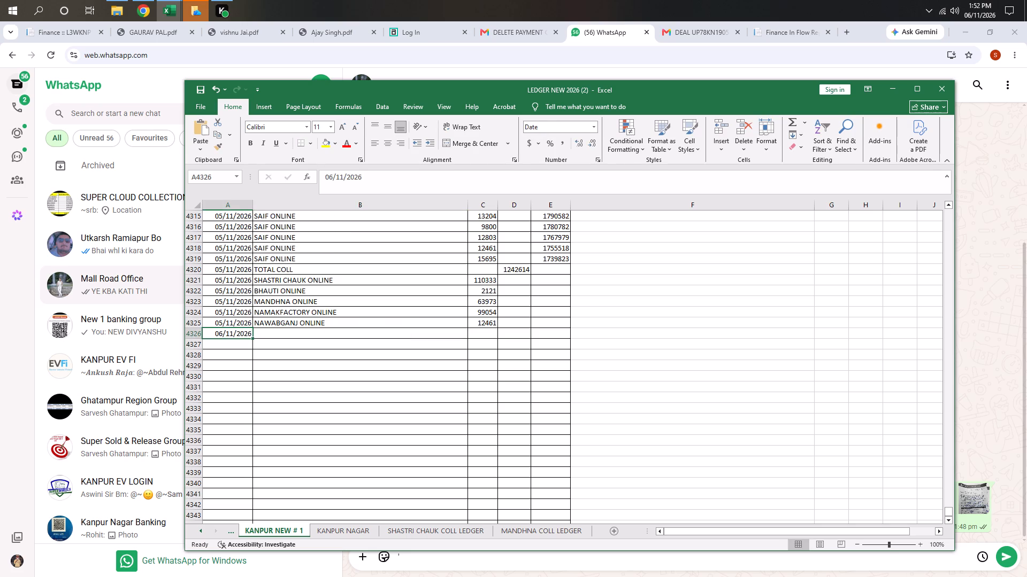
Fill the 06/11/2026 date down column A from A4326 through A4349.
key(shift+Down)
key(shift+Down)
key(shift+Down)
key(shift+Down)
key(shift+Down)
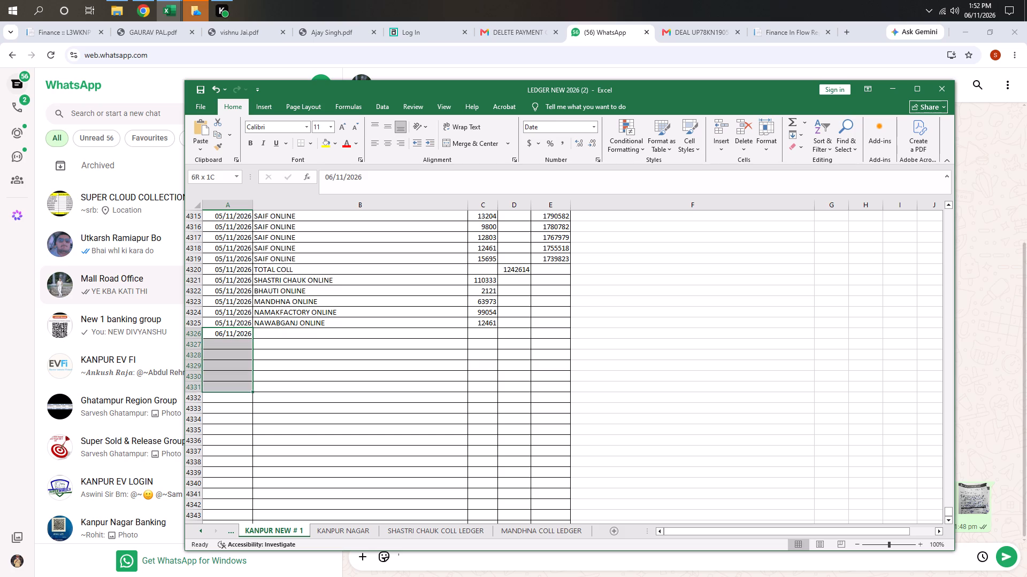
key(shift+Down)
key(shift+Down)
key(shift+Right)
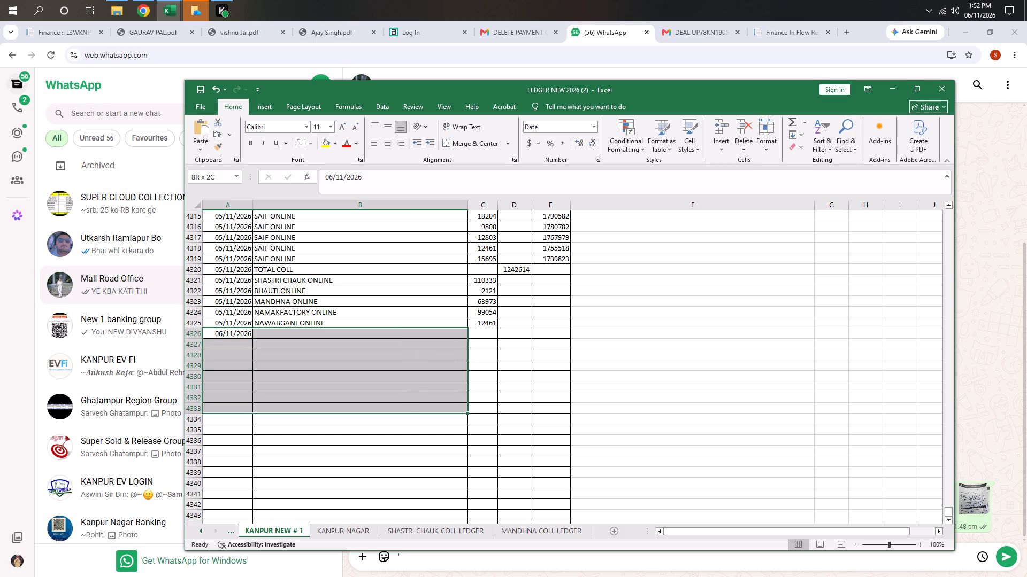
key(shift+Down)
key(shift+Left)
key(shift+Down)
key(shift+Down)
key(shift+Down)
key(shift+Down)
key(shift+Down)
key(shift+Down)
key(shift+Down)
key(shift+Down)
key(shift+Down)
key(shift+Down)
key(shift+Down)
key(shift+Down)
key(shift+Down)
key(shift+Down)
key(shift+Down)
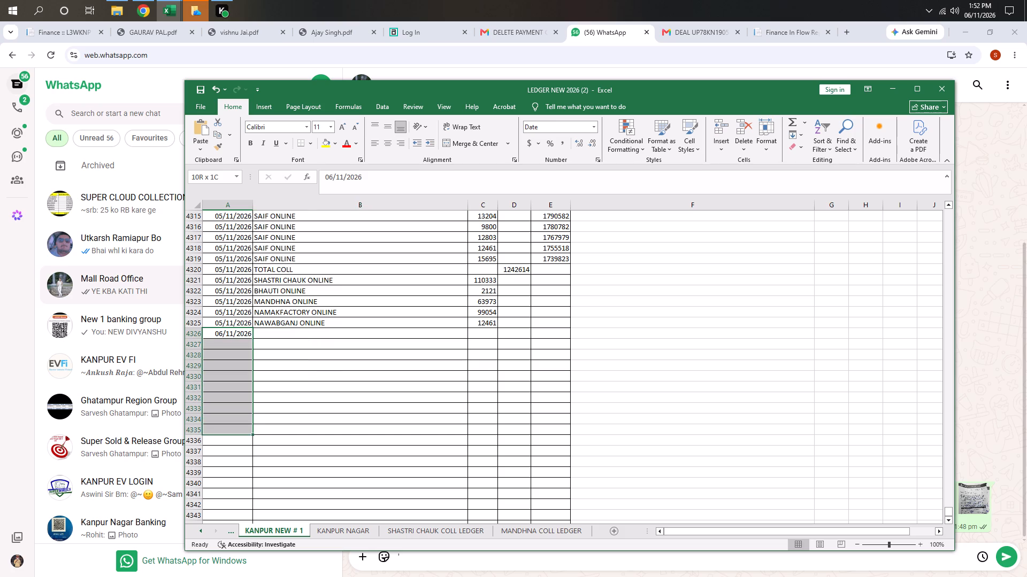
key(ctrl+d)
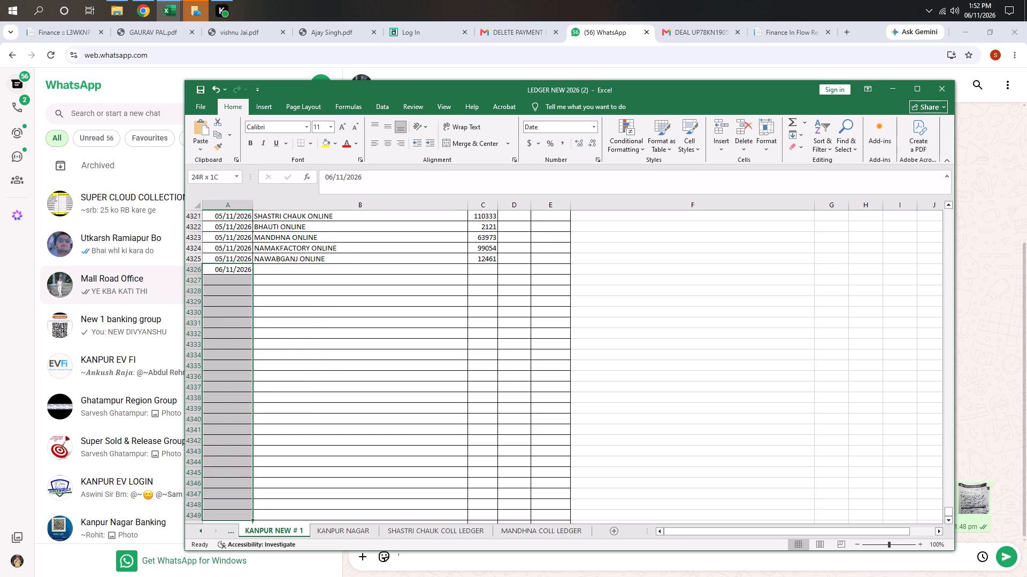
Add a CASH PAID HO entry with amount 162110 in row 4326.
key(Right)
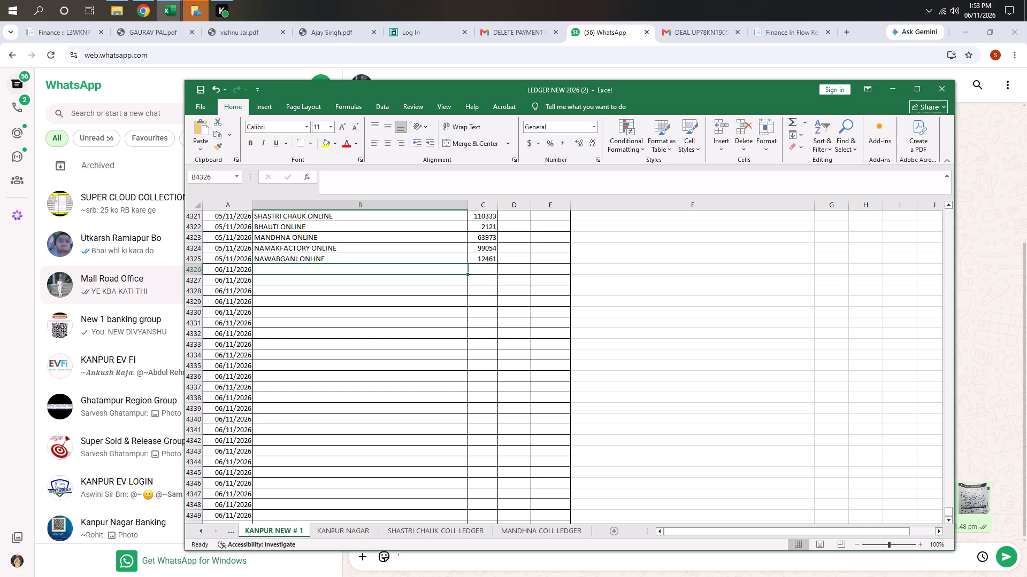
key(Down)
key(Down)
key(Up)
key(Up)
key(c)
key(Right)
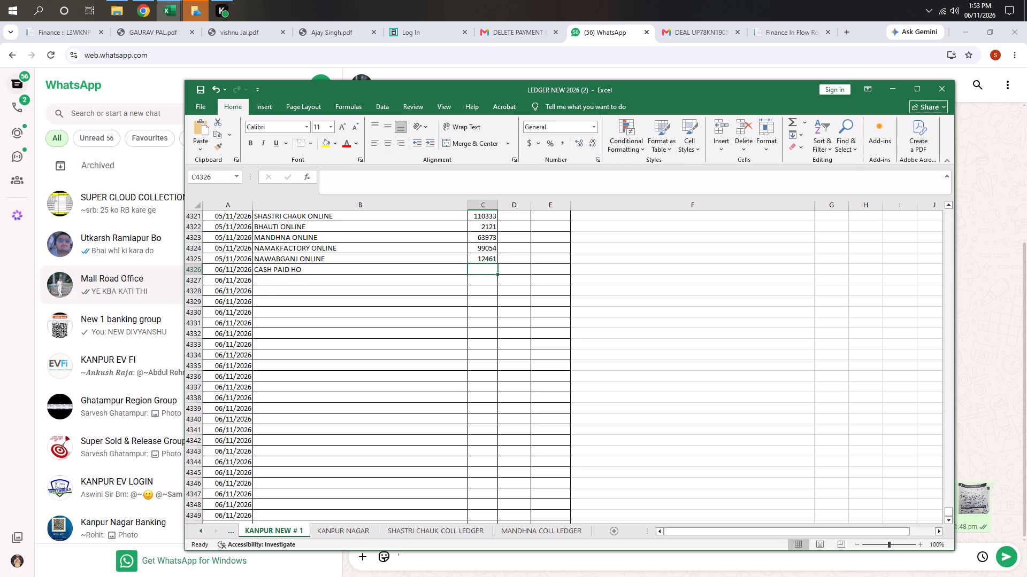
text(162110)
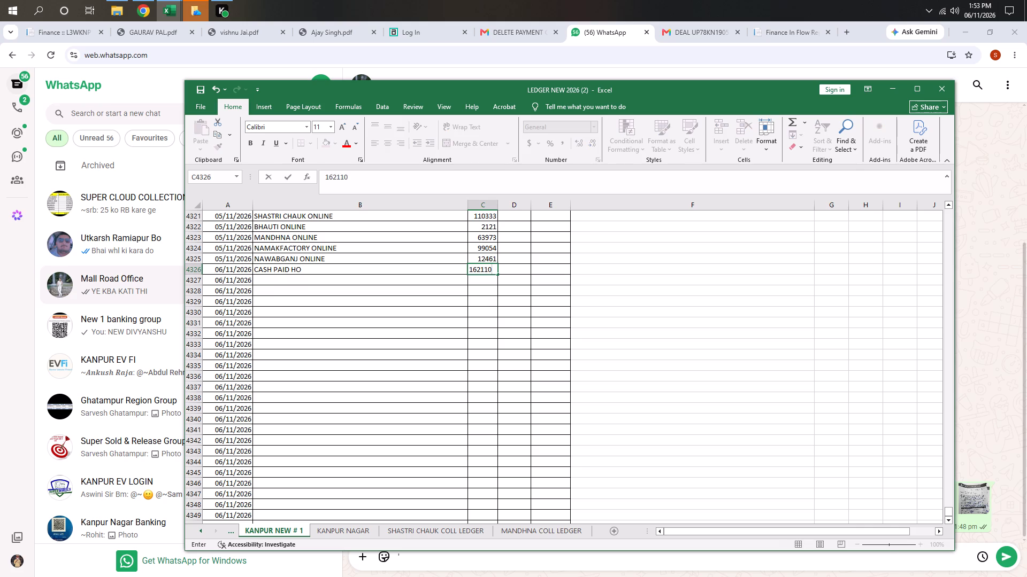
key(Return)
Add a SUMANT PAID entry with amount 26475 in row 4327.
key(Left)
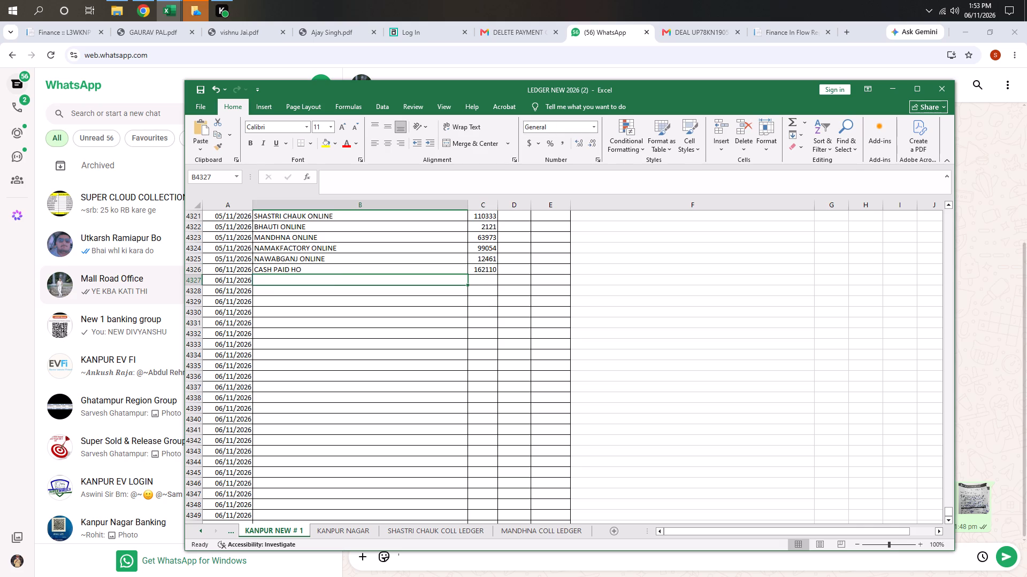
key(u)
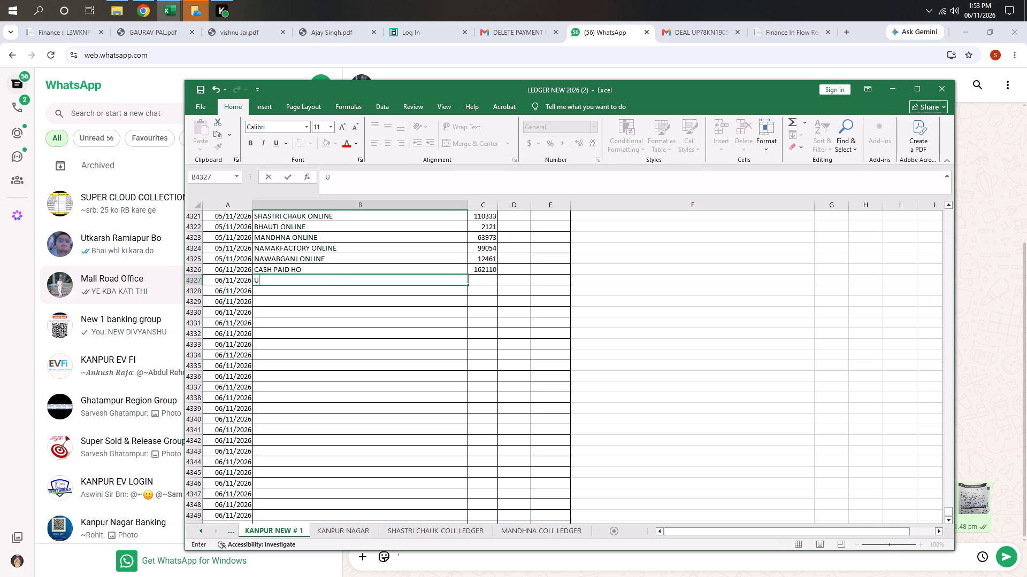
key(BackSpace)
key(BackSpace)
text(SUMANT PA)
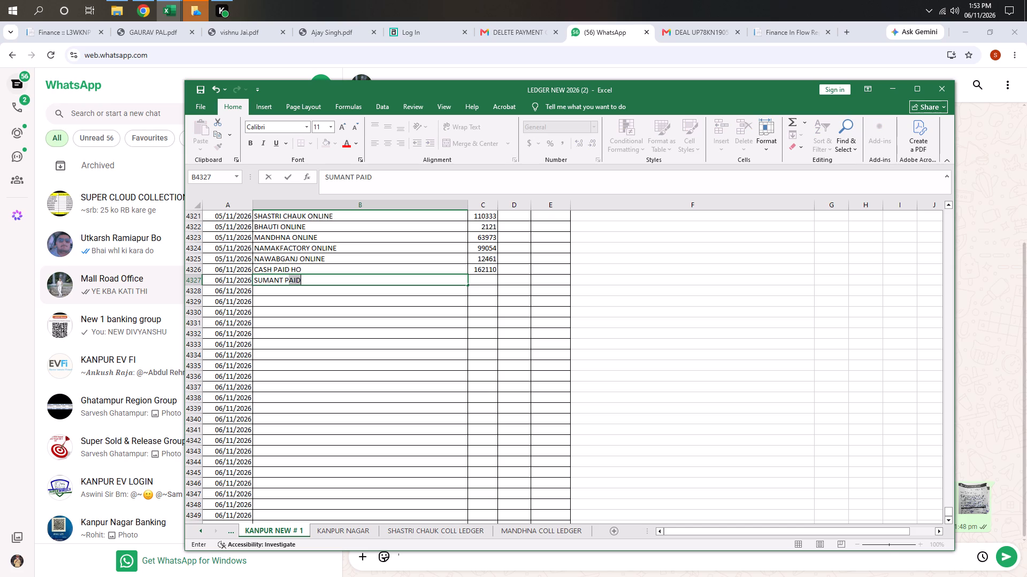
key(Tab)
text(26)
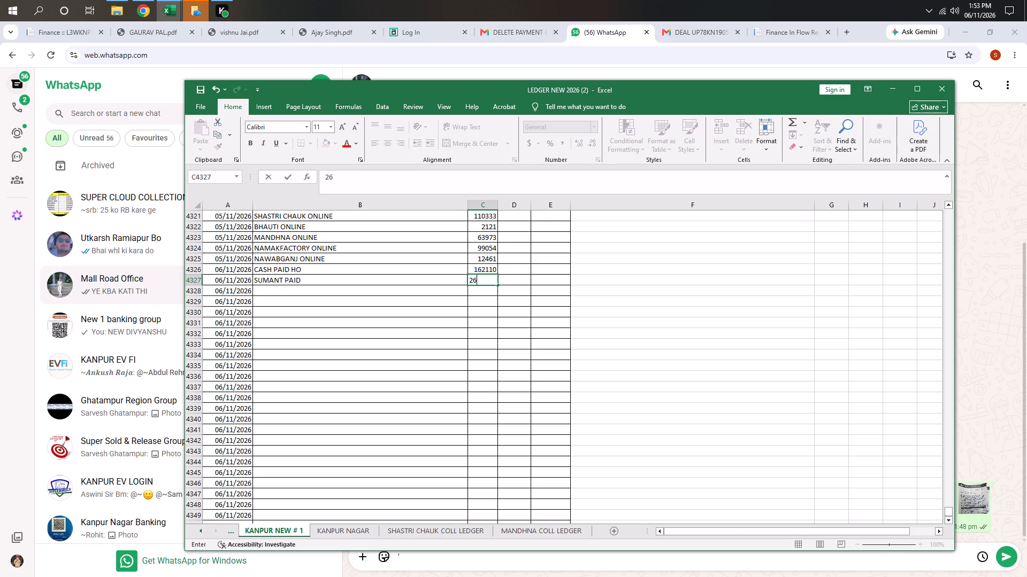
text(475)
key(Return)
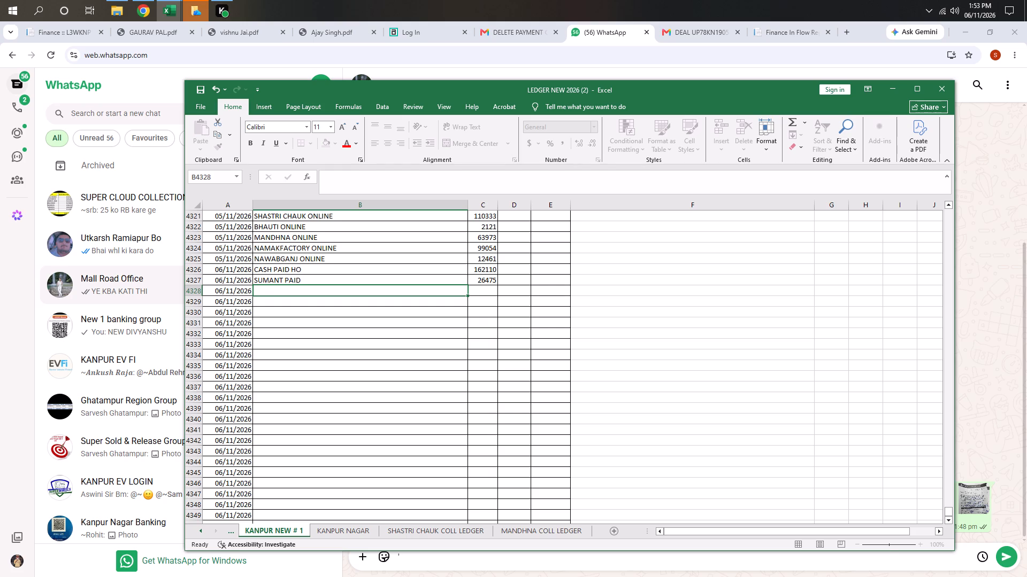
Start the next entry's description in B4328 with ASHISH.
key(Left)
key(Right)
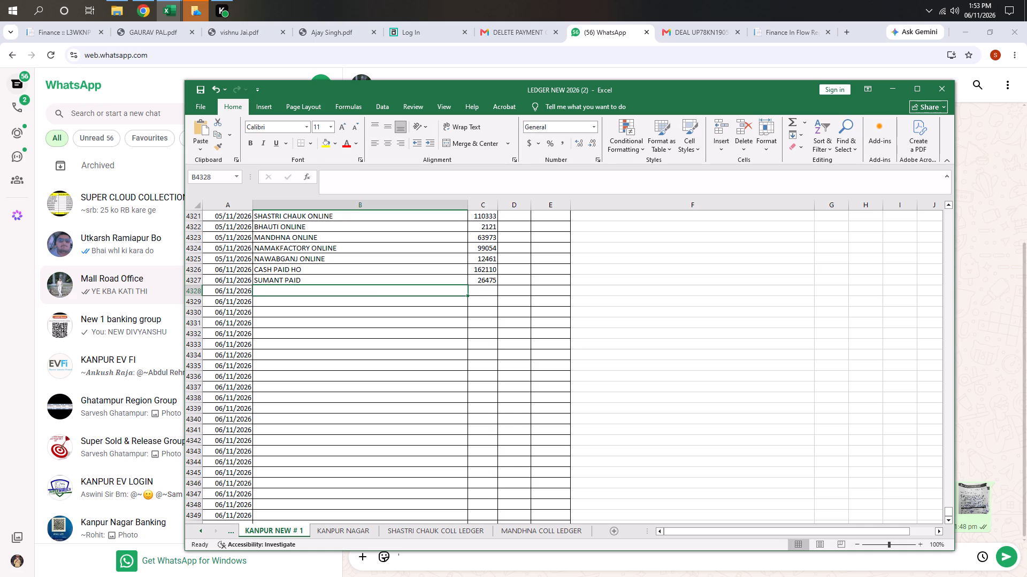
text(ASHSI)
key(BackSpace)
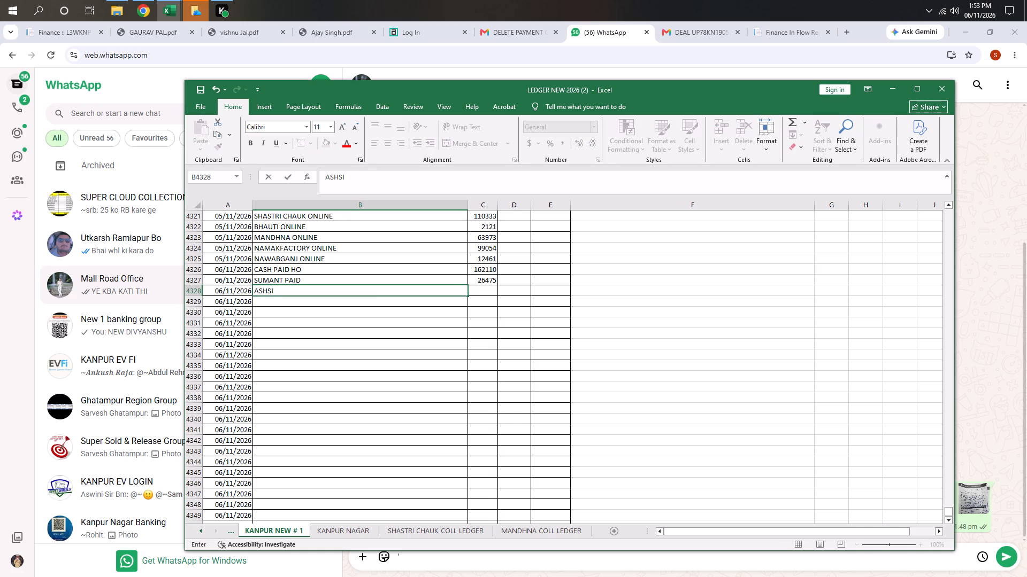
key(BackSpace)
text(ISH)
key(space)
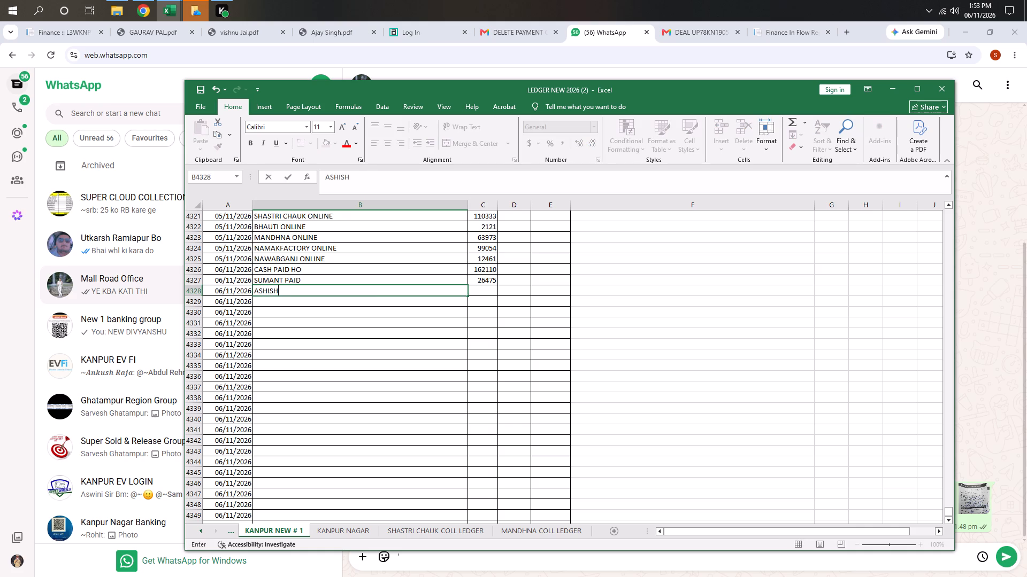
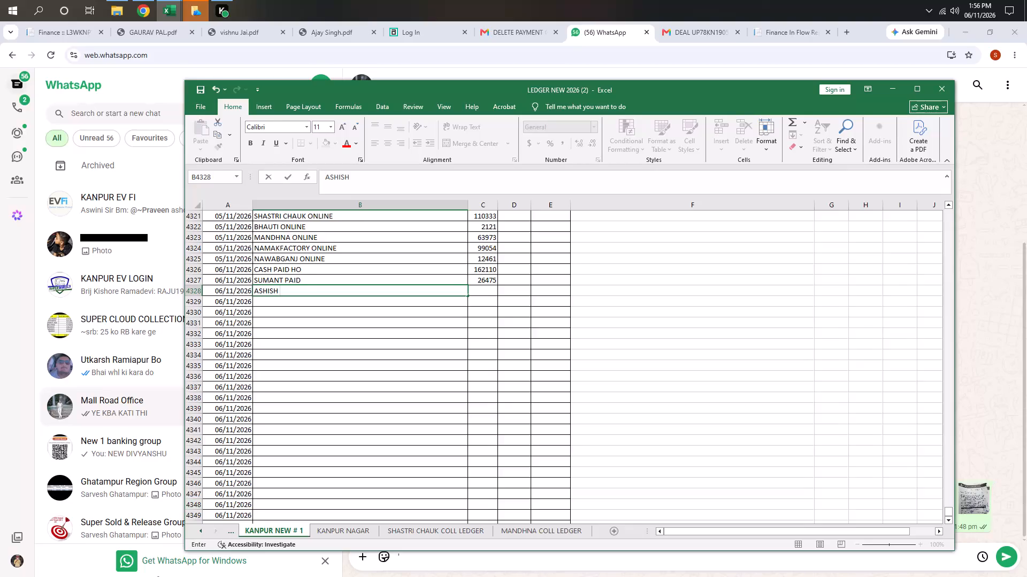
Complete the row 4328 description as ASHISH PAID and set its amount in column C to 15000.
key(p)
key(Tab)
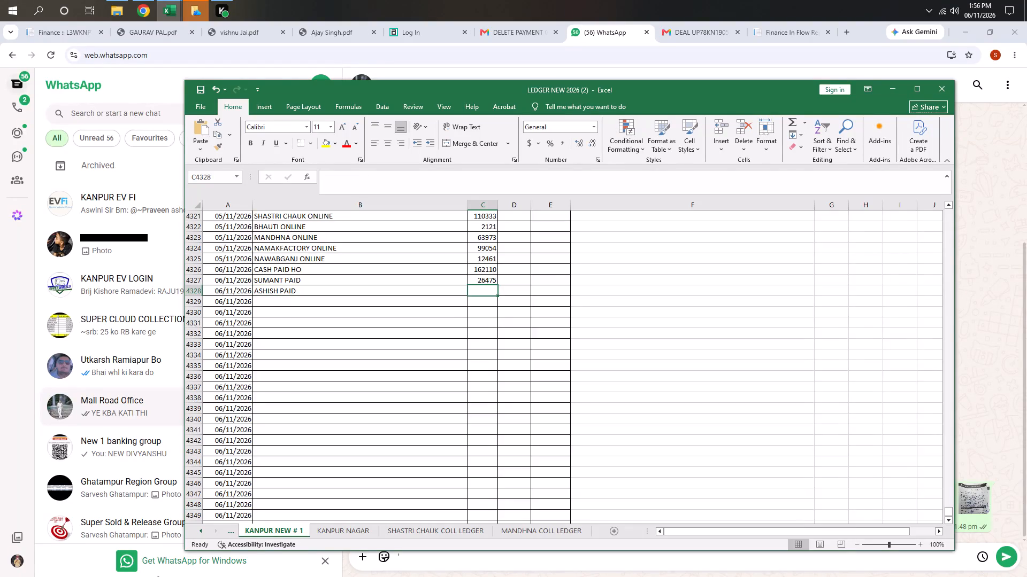
text(1500)
key(Return)
key(Up)
key(Right)
text(15000)
key(Return)
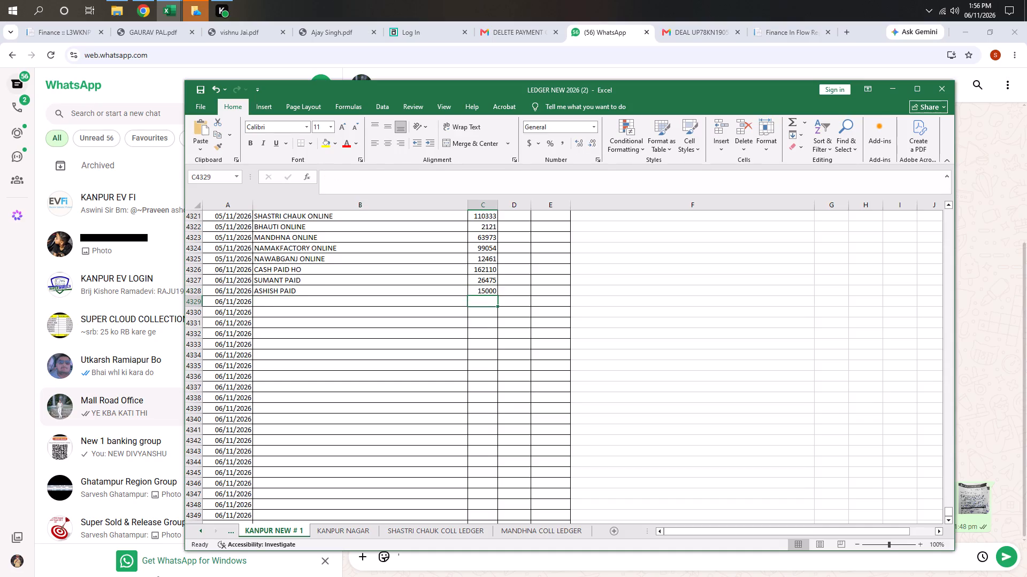
Fill the ASHISH PAID description down into B4329 and enter the amount 1850 in C4329.
key(Up)
key(Left)
key(shift+Down)
key(ctrl+d)
key(Right)
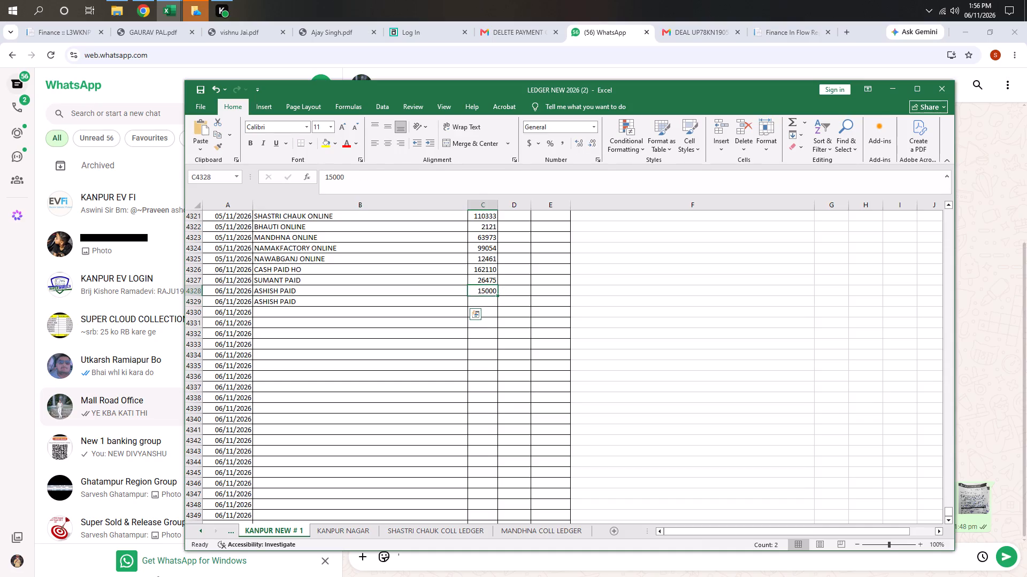
key(Down)
key(Left)
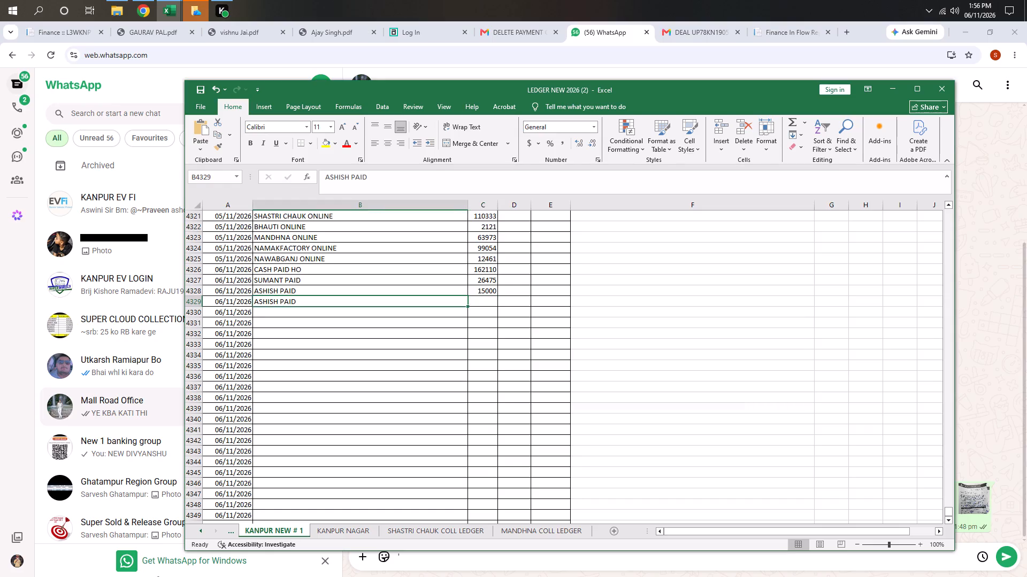
key(Right)
text(1850)
key(Return)
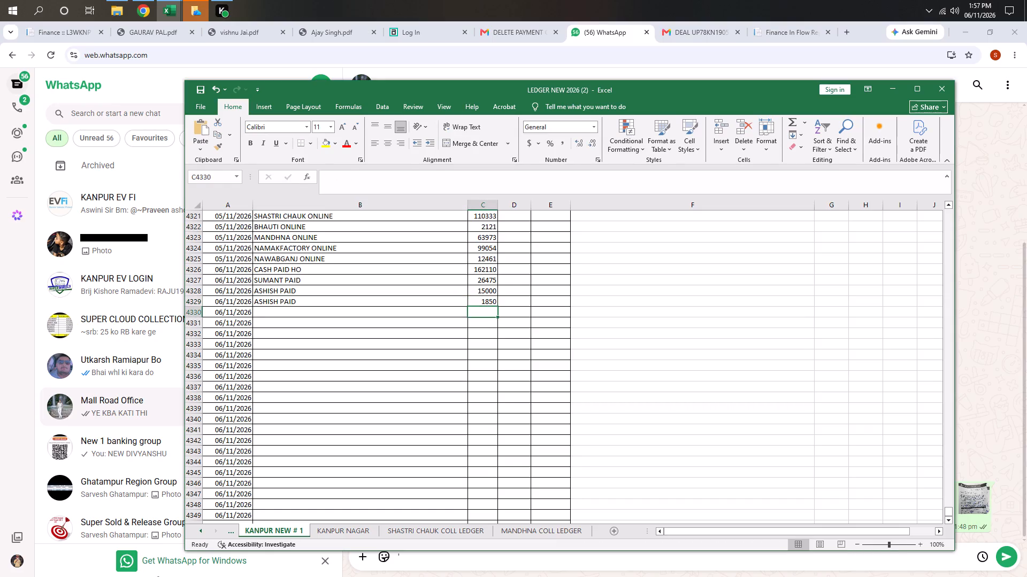
Start the next 06/11/2026 entry's description in B4330 with ASHISH.
key(Left)
key(Right)
key(Left)
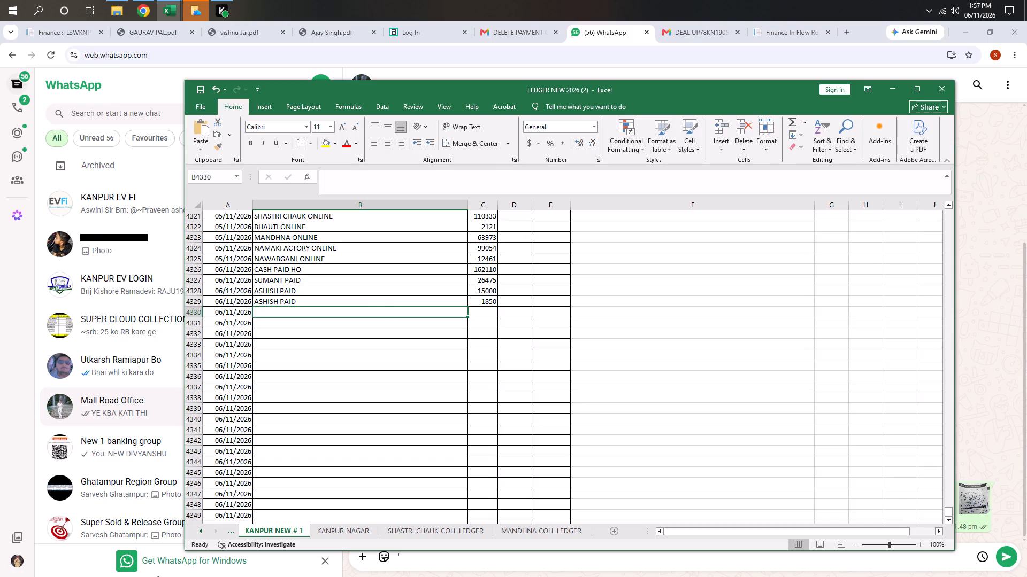
key(Left)
key(Right)
key(Right)
key(Left)
text(ASHISH)
key(space)
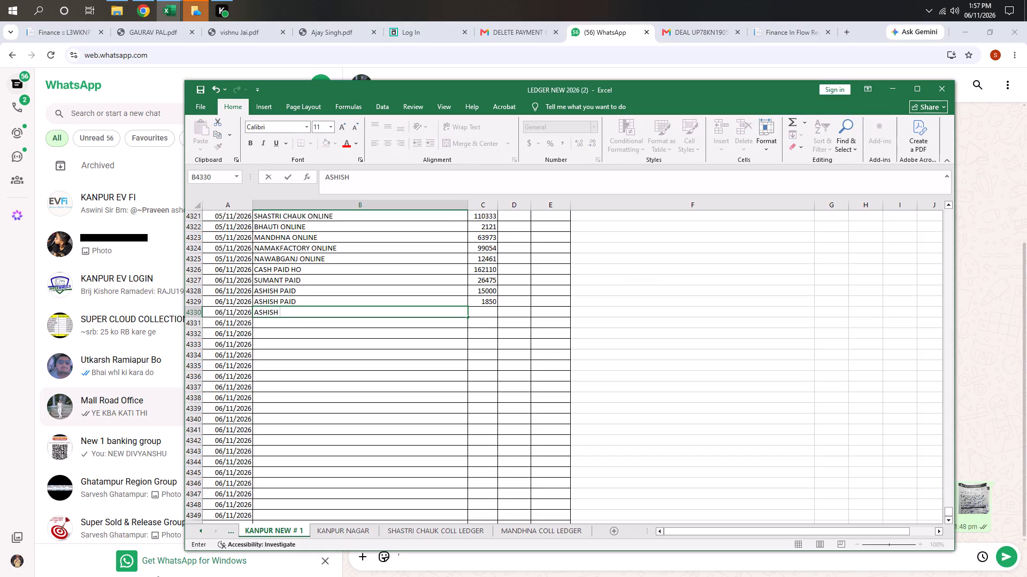
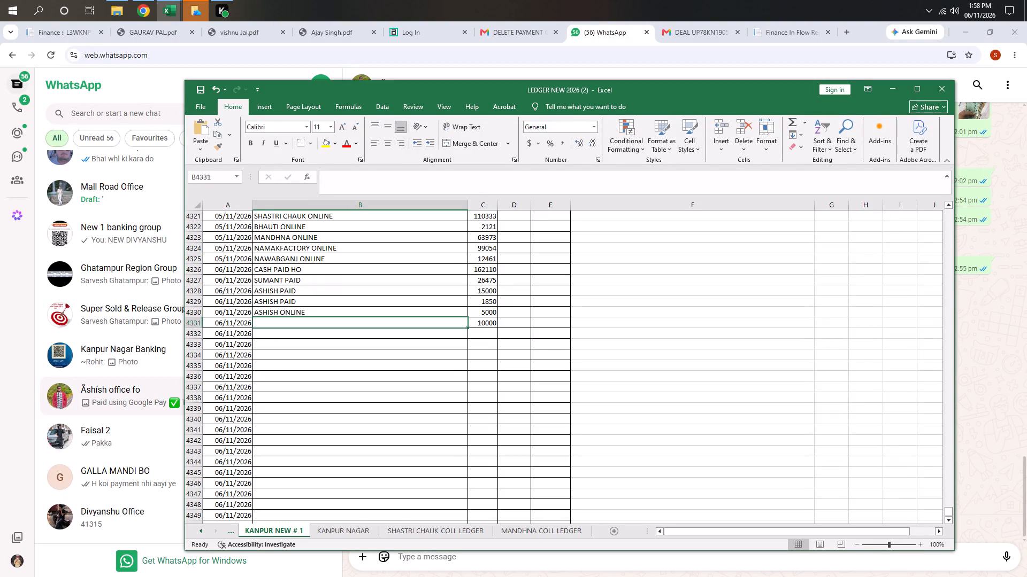
Fill the ASHISH ONLINE description from B4330 down into B4331 for the 10000 entry.
key(shift+Down)
key(shift+Up)
key(shift+Up)
key(ctrl+d)
key(Down)
key(Down)
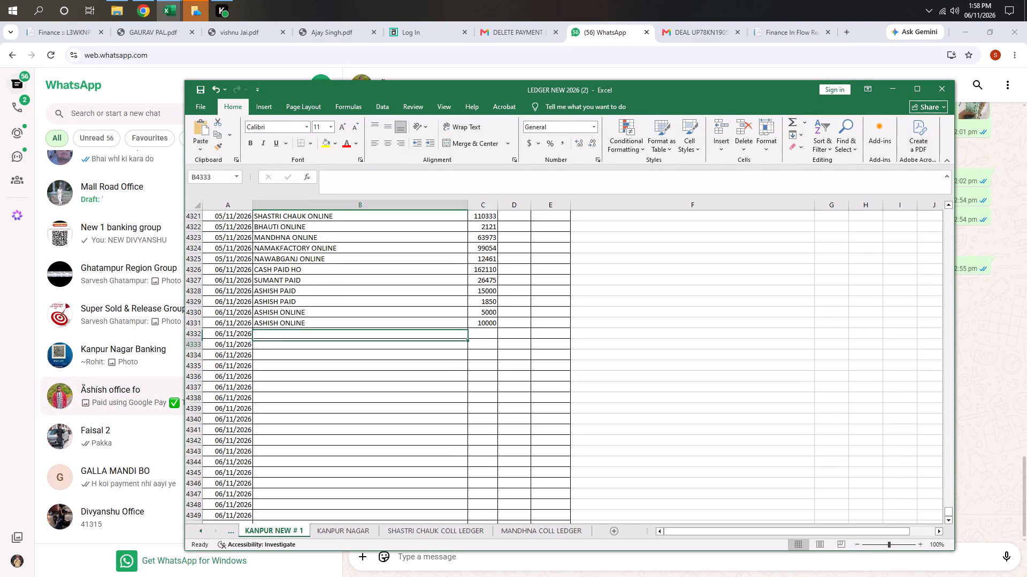
key(Up)
click(347, 371)
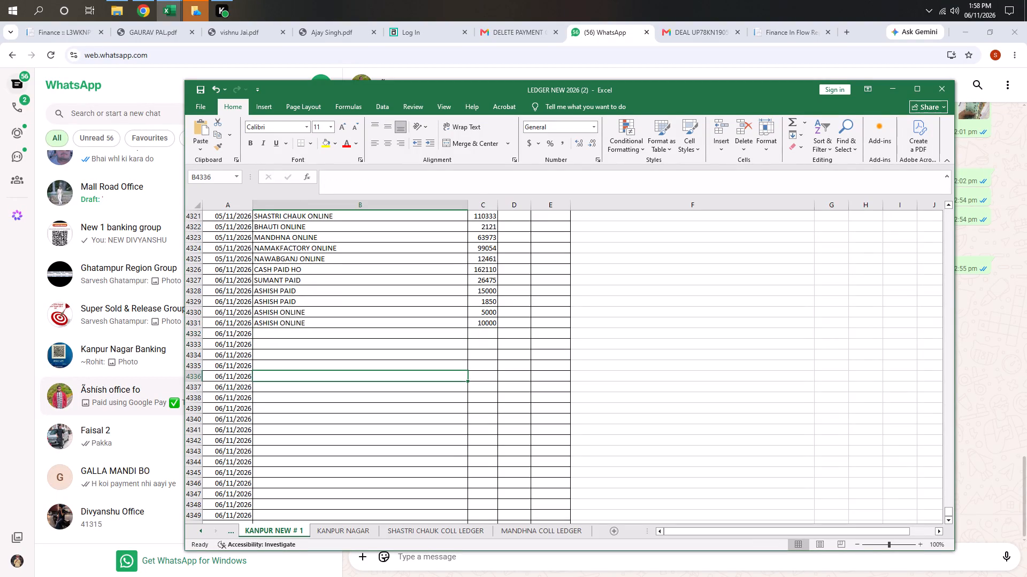
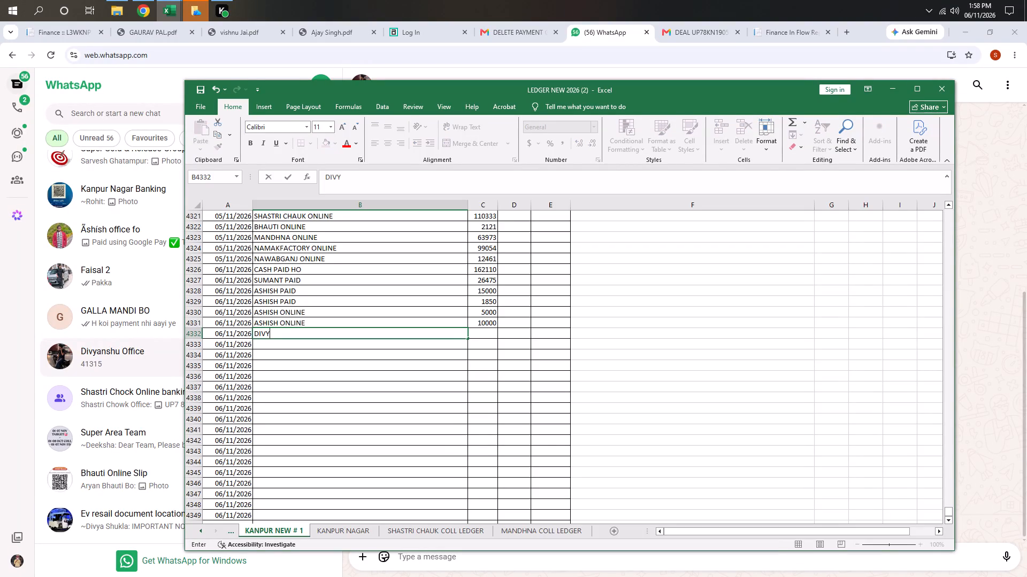
Complete the row 4332 entry with the description DIVYANSHU PAID and the amount 28140.
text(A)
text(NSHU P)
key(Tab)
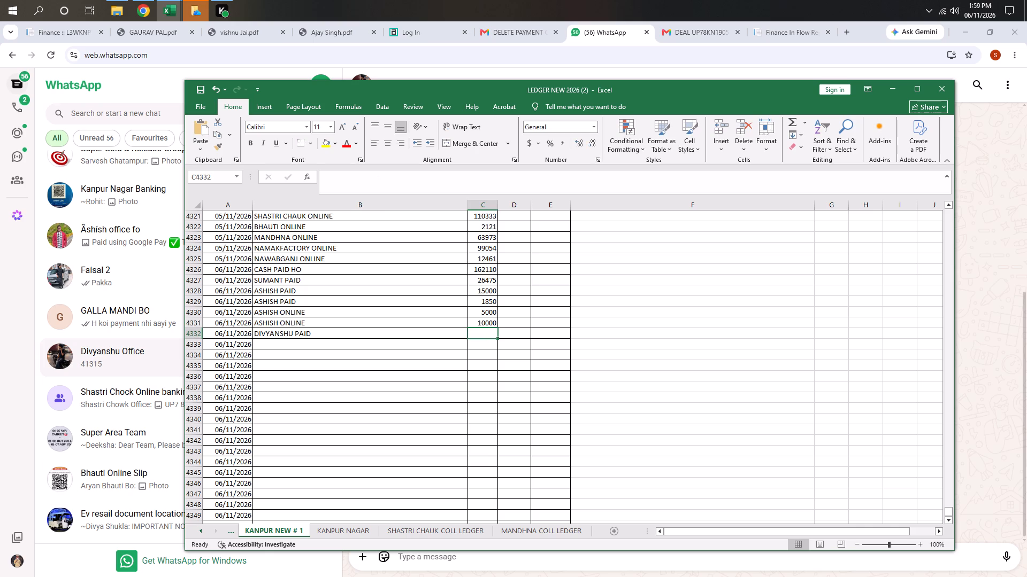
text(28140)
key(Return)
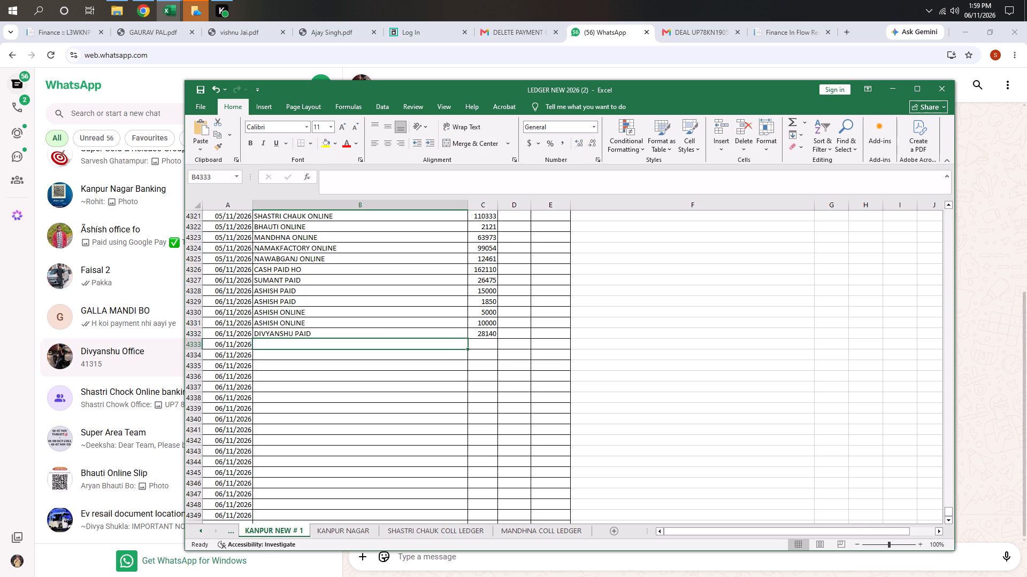
Begin the next 06/11/2026 entry's description in B4333 with DIVYANSHU.
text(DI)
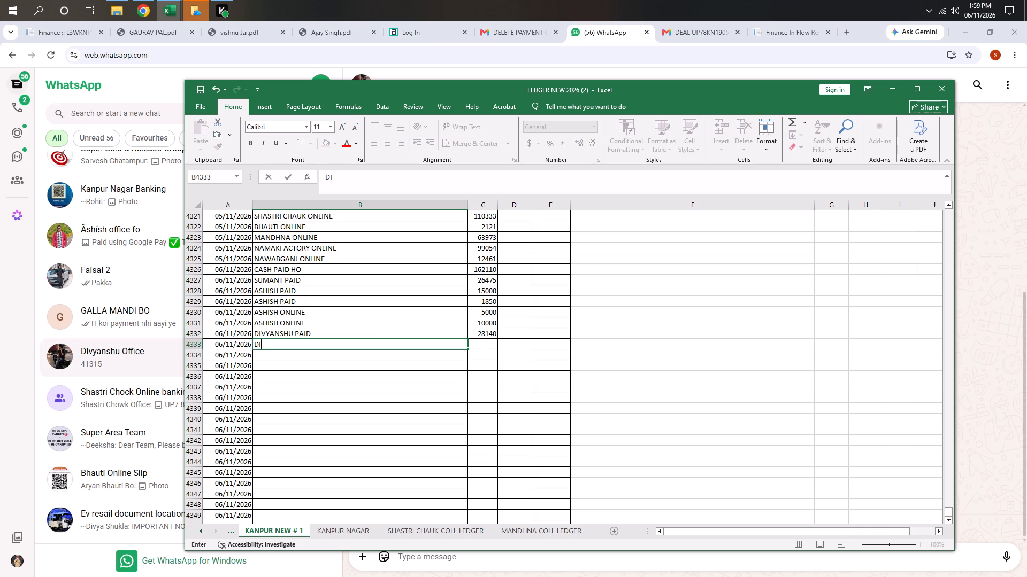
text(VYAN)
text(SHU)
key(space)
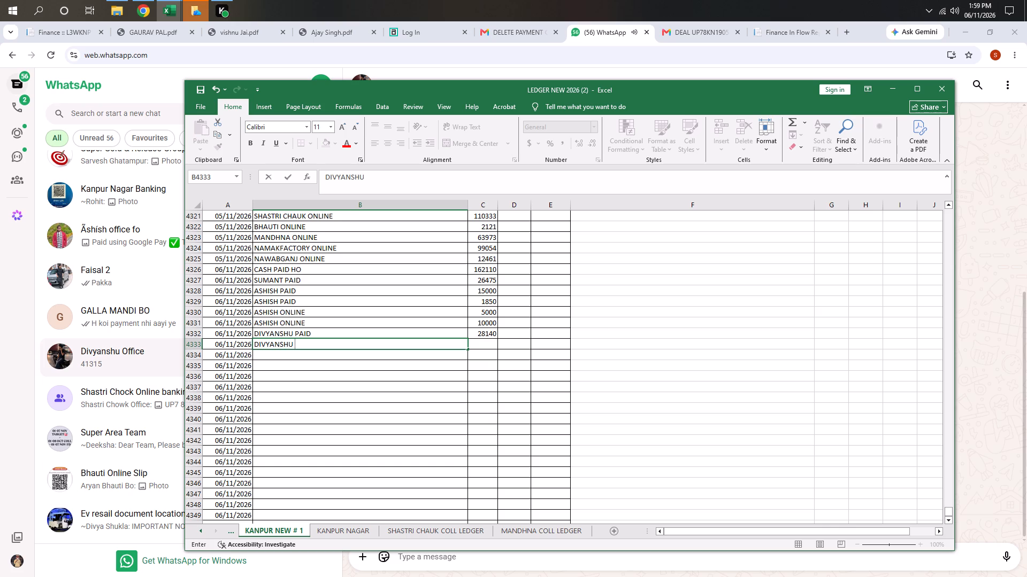
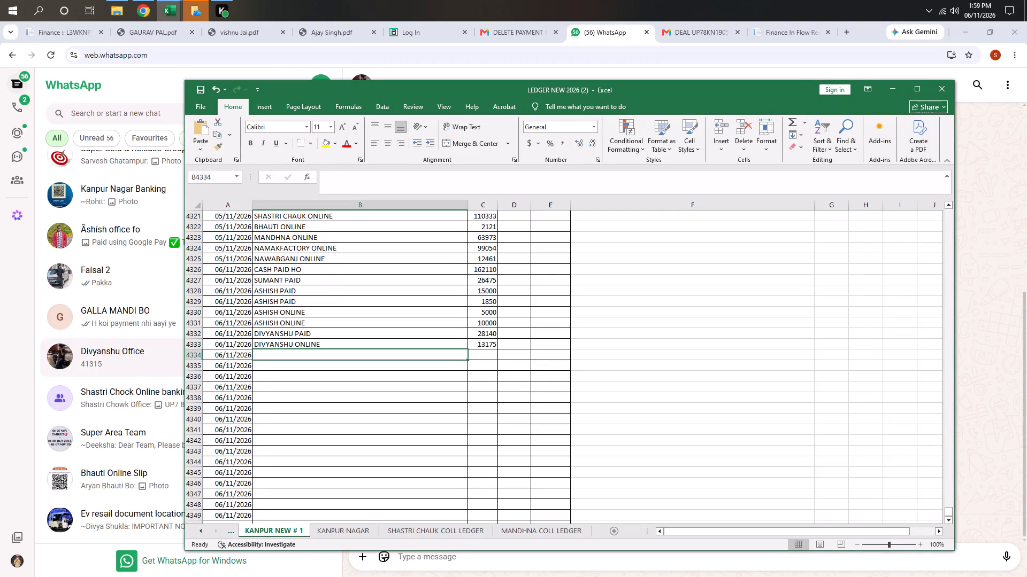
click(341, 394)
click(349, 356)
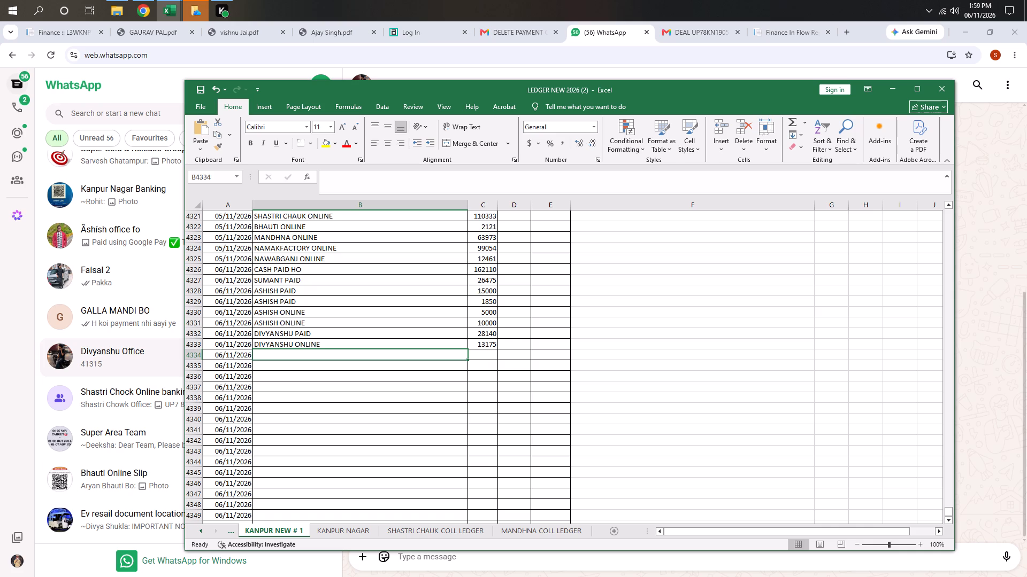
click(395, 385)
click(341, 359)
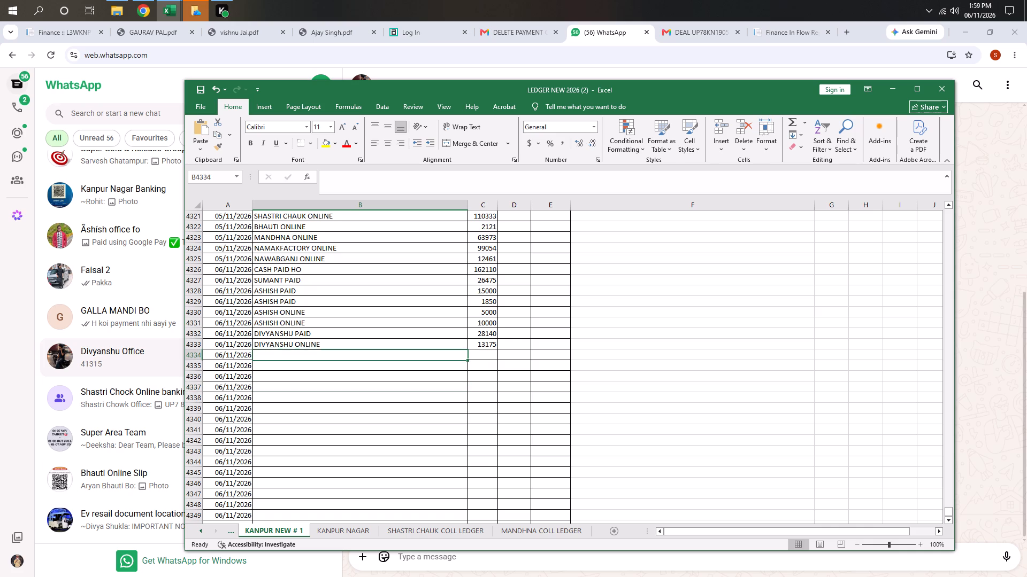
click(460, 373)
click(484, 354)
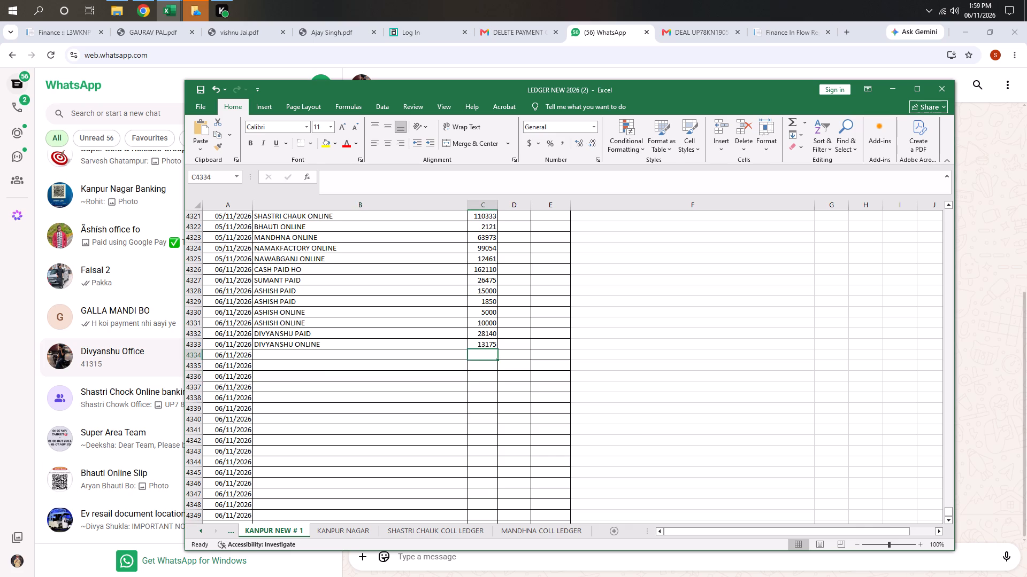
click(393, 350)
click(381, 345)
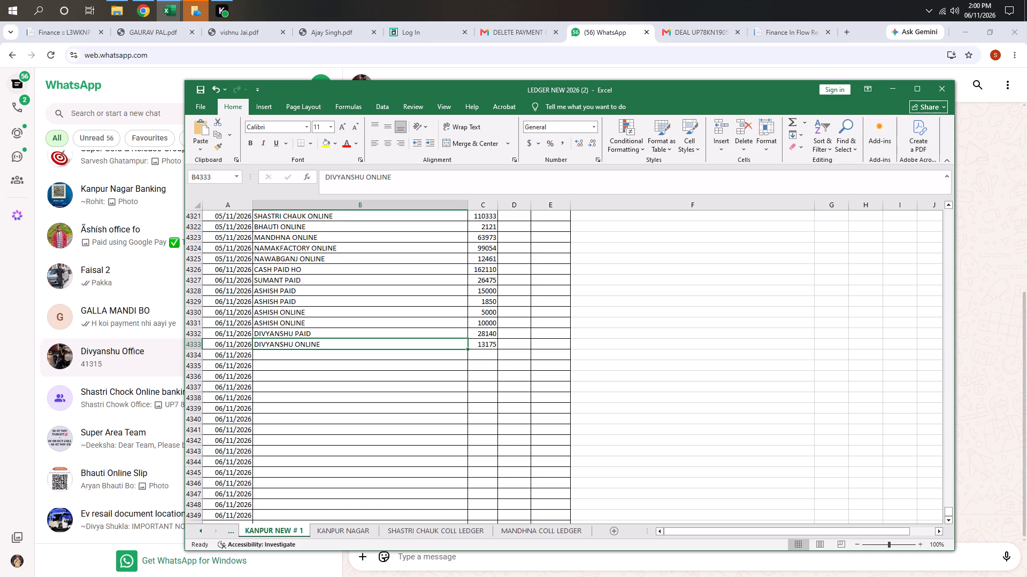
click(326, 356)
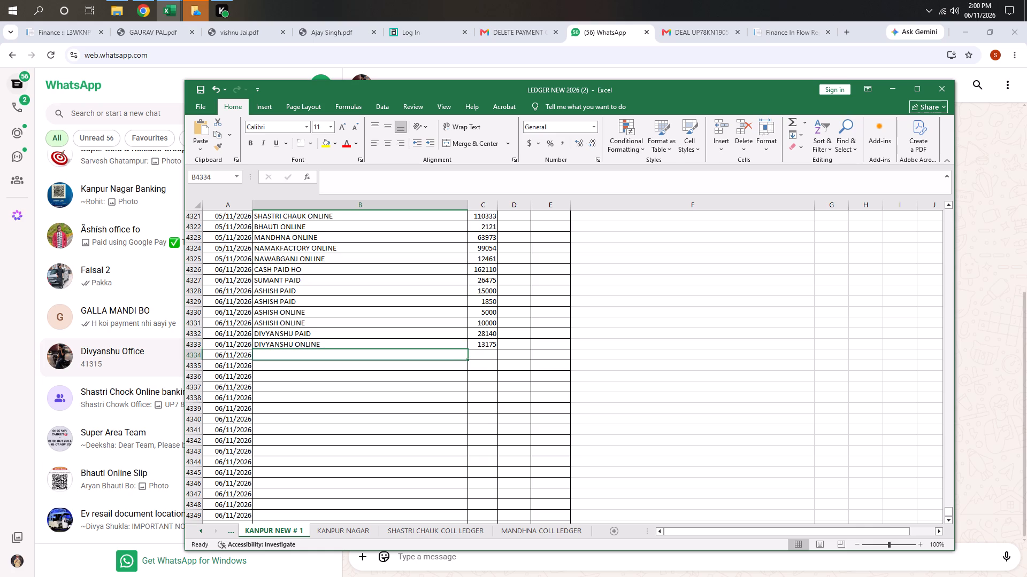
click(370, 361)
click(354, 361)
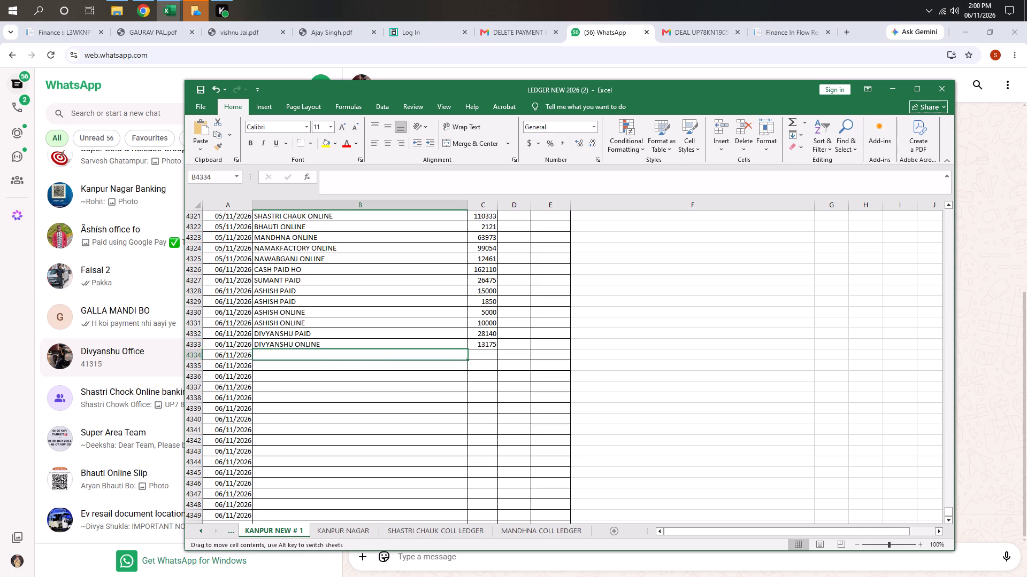
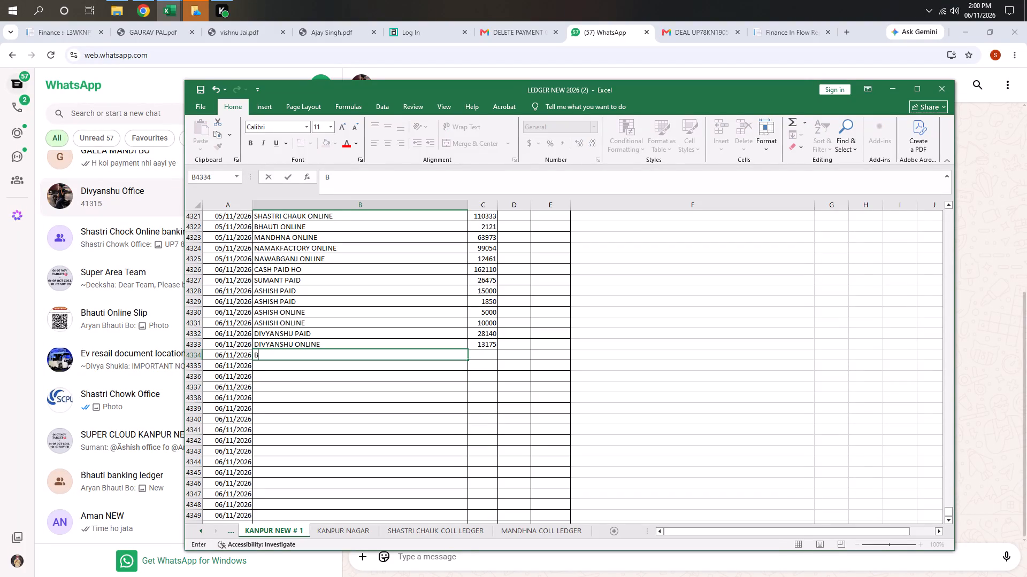
Enter BHAUTI BANKING as the description of the 06/11/2026 entry in row 4334, below DIVYANSHU ONLINE.
text(HAUTI)
key(space)
key(b)
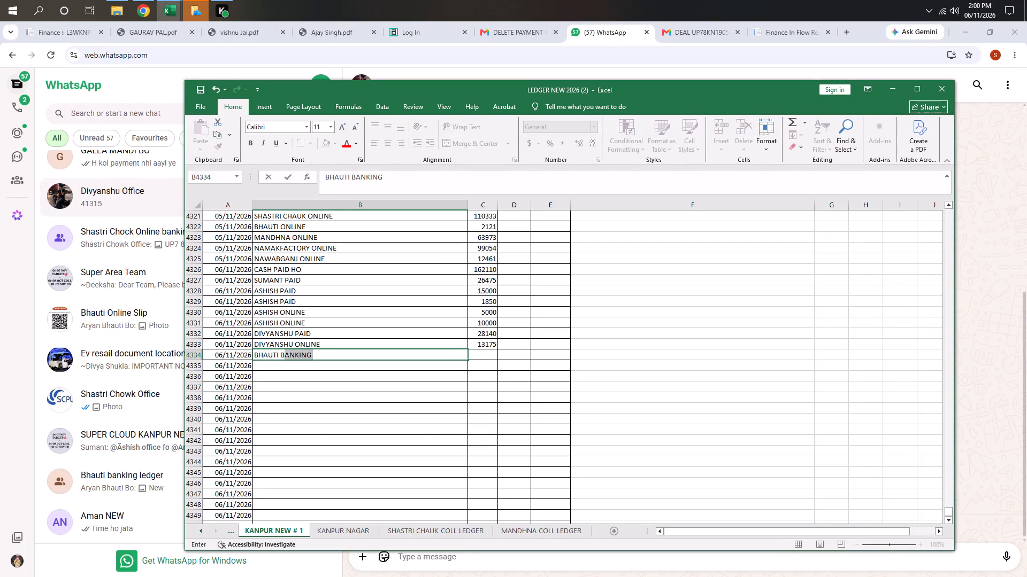
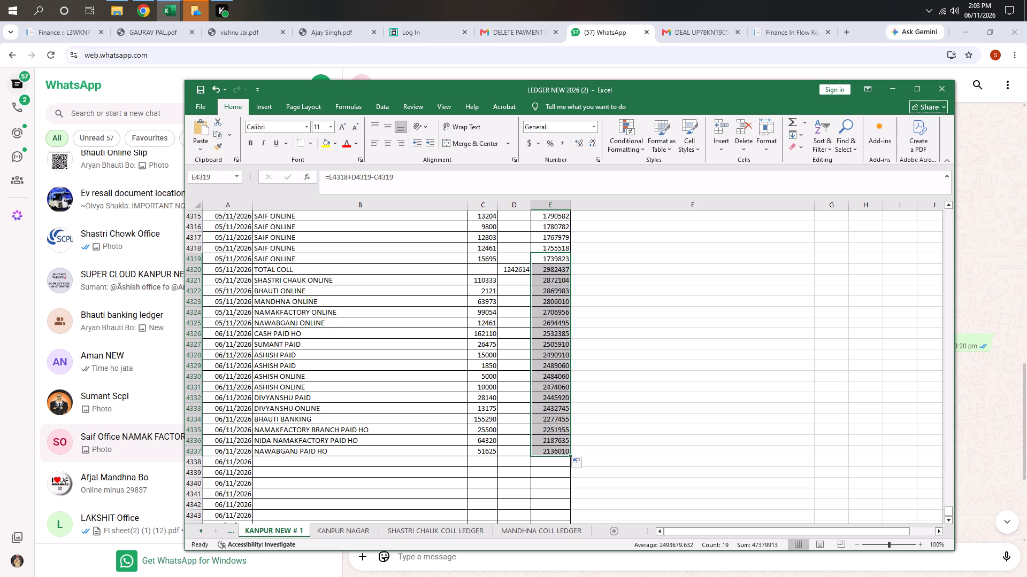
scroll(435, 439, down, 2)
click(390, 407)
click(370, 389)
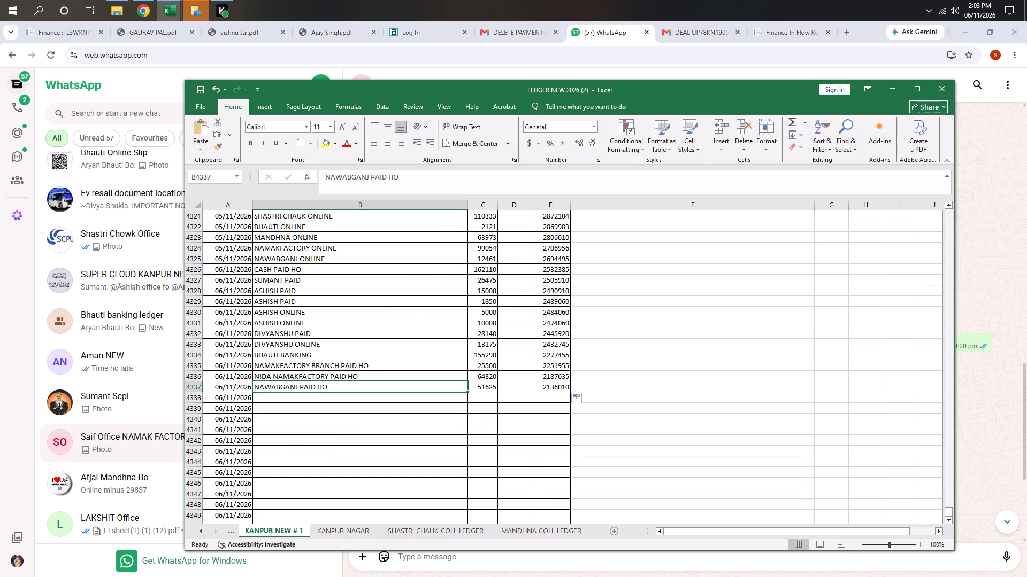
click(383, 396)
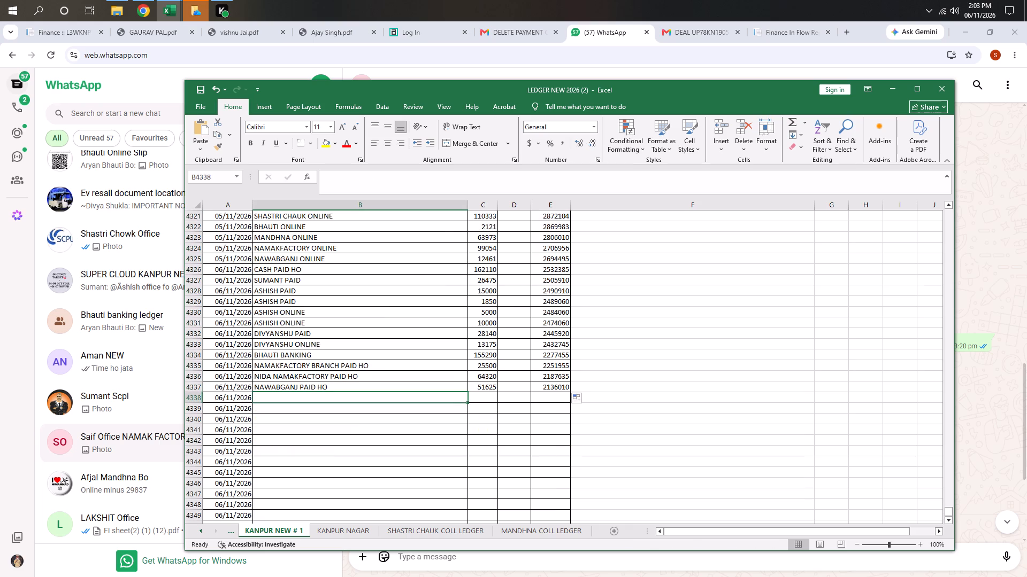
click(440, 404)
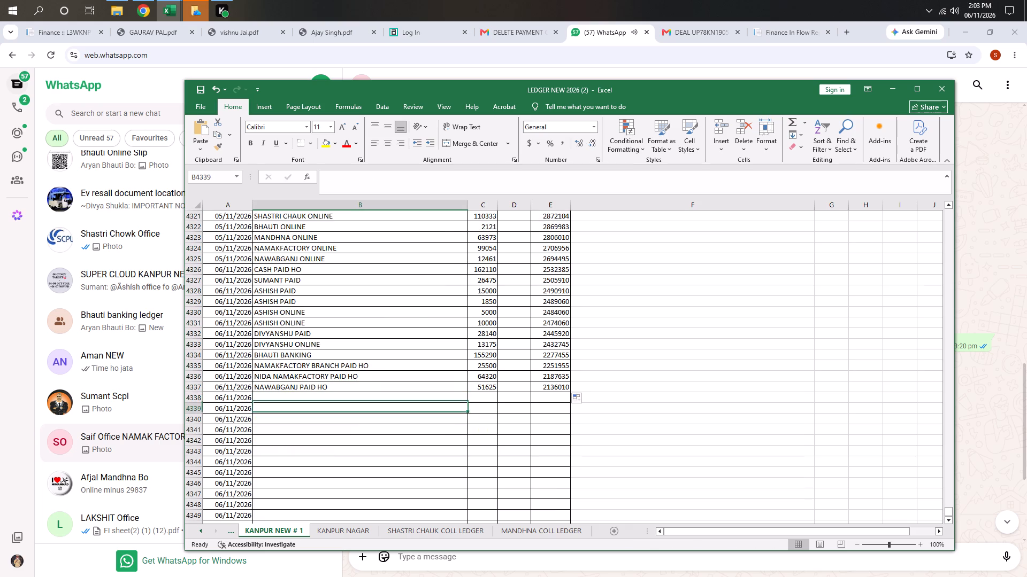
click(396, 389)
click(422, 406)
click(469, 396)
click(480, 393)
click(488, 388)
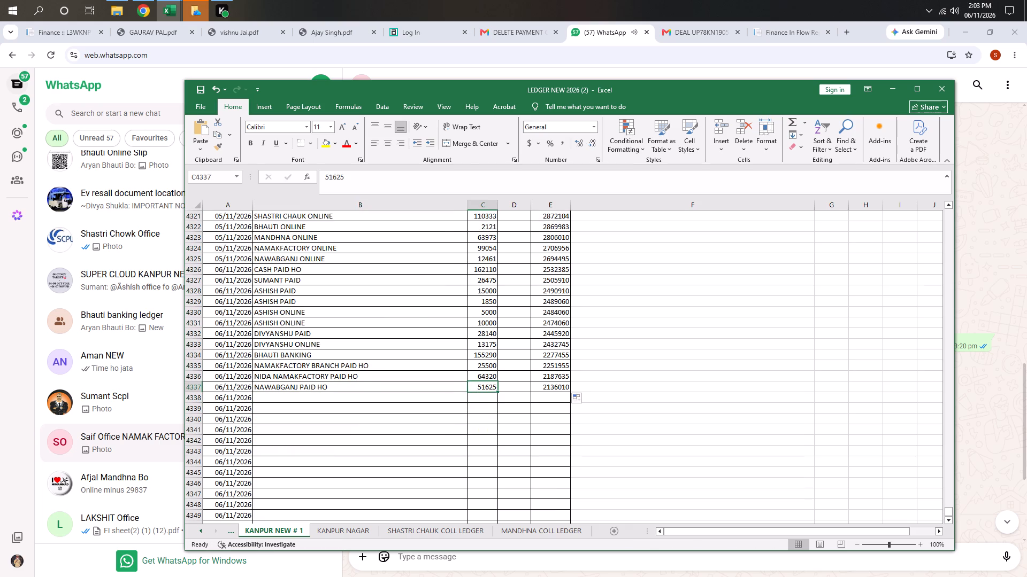
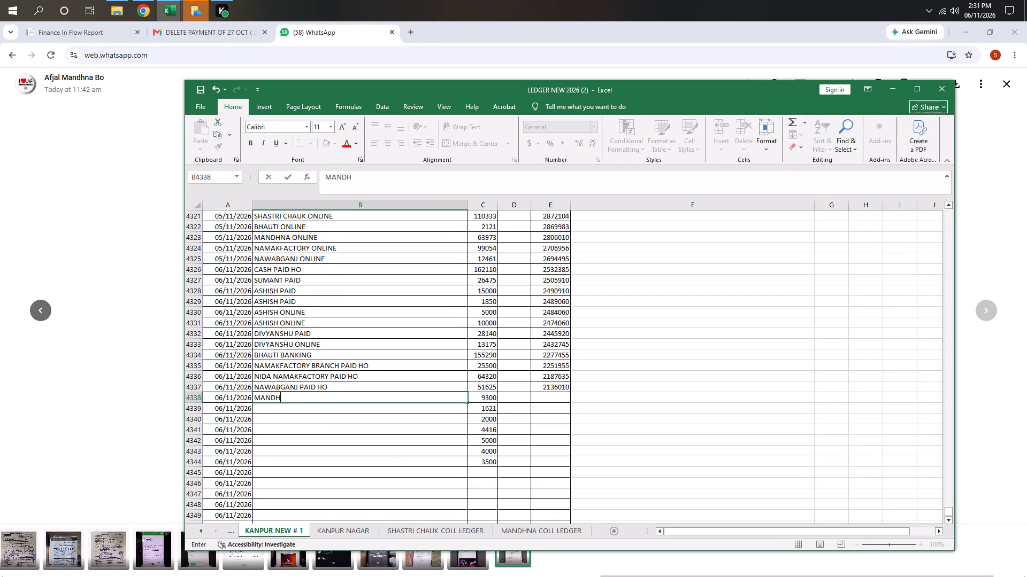
Label the seven unlabelled 06/11/2026 amounts from 9300 to 3500 as MANDHNA ONLINE and save the workbook.
text(NA O)
text(NLINE)
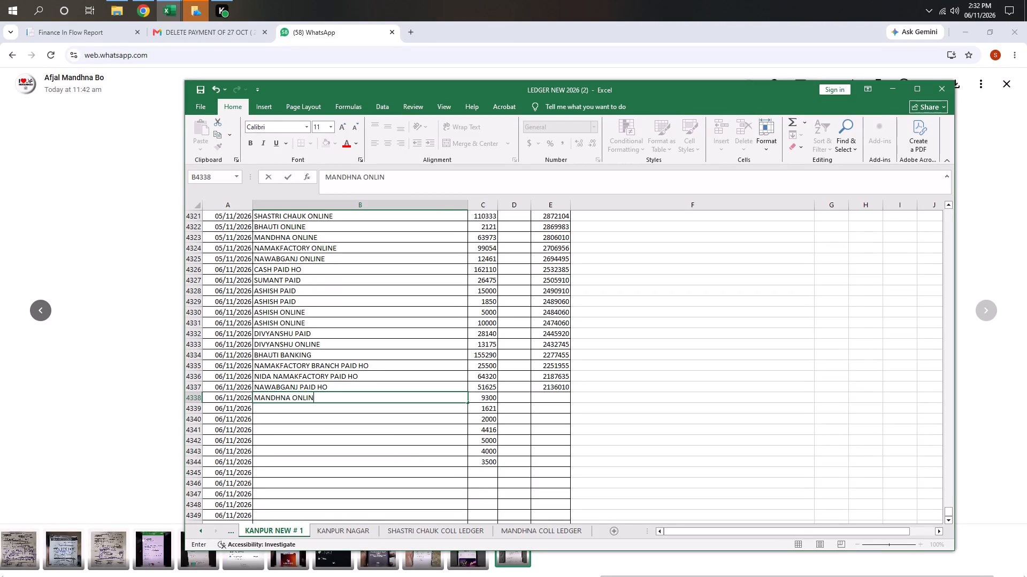
click(317, 400)
click(318, 415)
drag(331, 400, 339, 460)
key(ctrl+d)
click(423, 445)
key(ctrl+s)
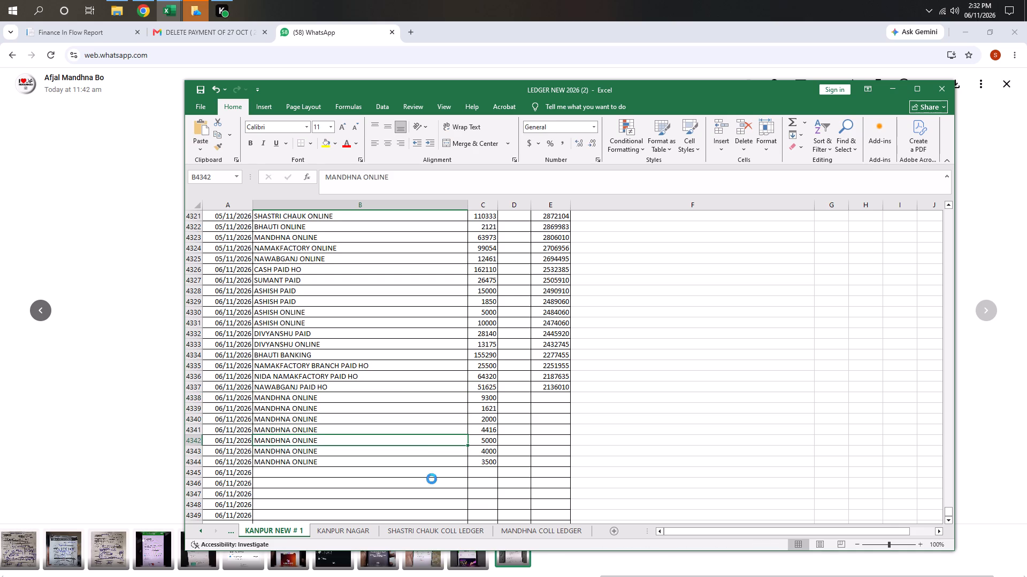
Look over the latest rows of the KANPUR NAGAR sheet and review the 06/11/2026 entries in KANPUR NEW # 1.
click(359, 533)
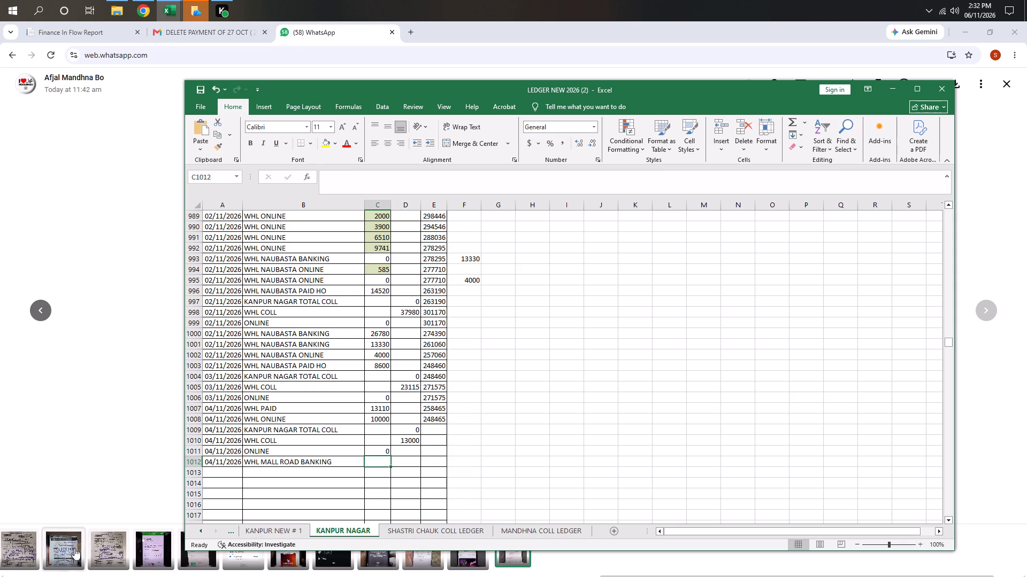
click(257, 526)
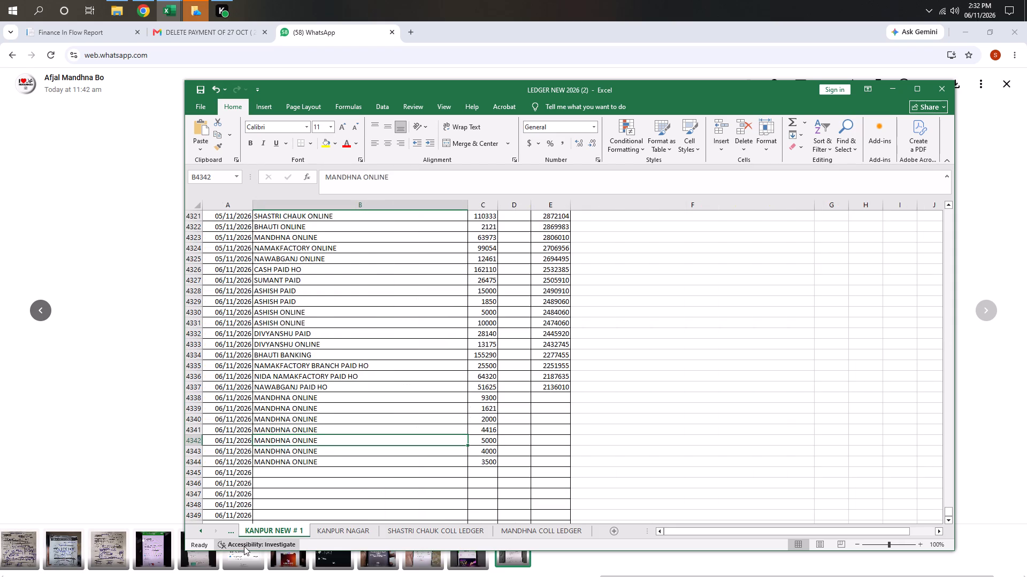
scroll(400, 404, up, 5)
scroll(403, 403, down, 3)
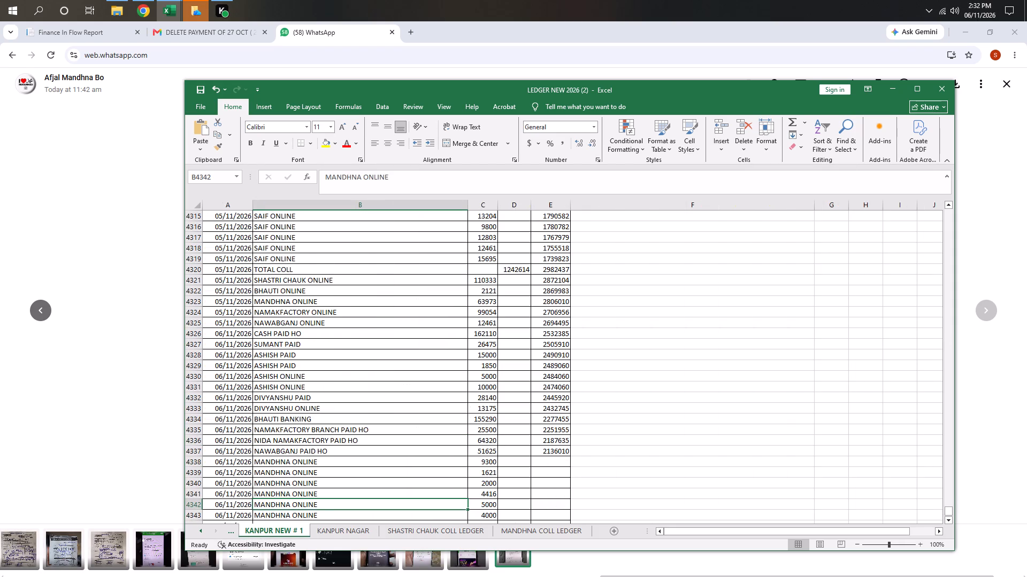
click(320, 332)
click(324, 345)
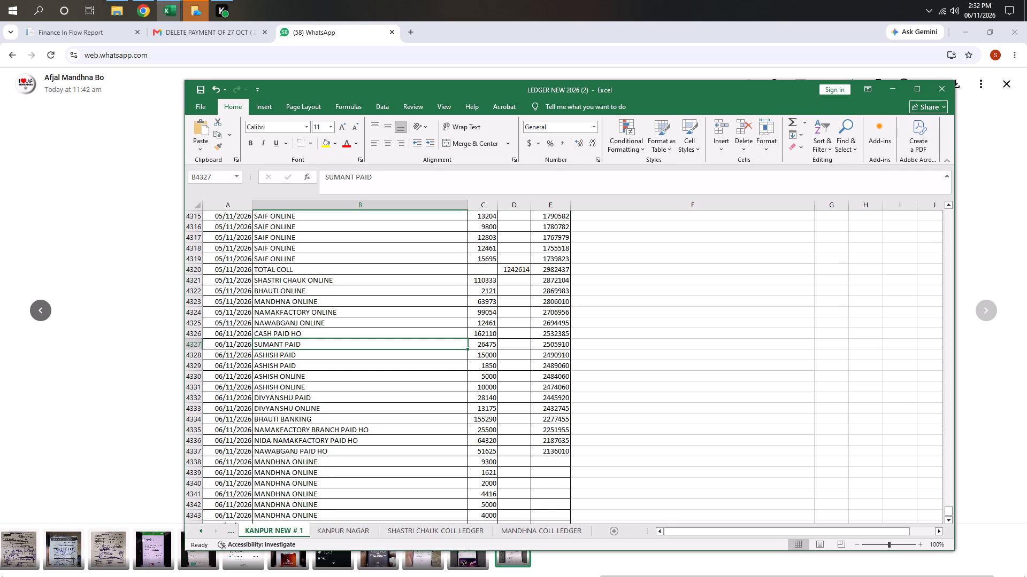
click(304, 356)
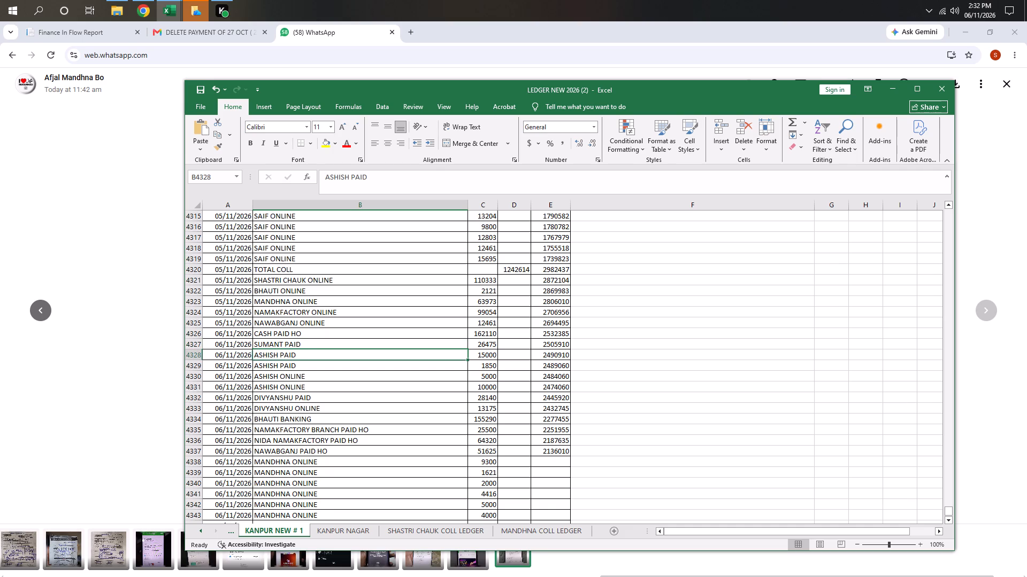
scroll(305, 367, down, 1)
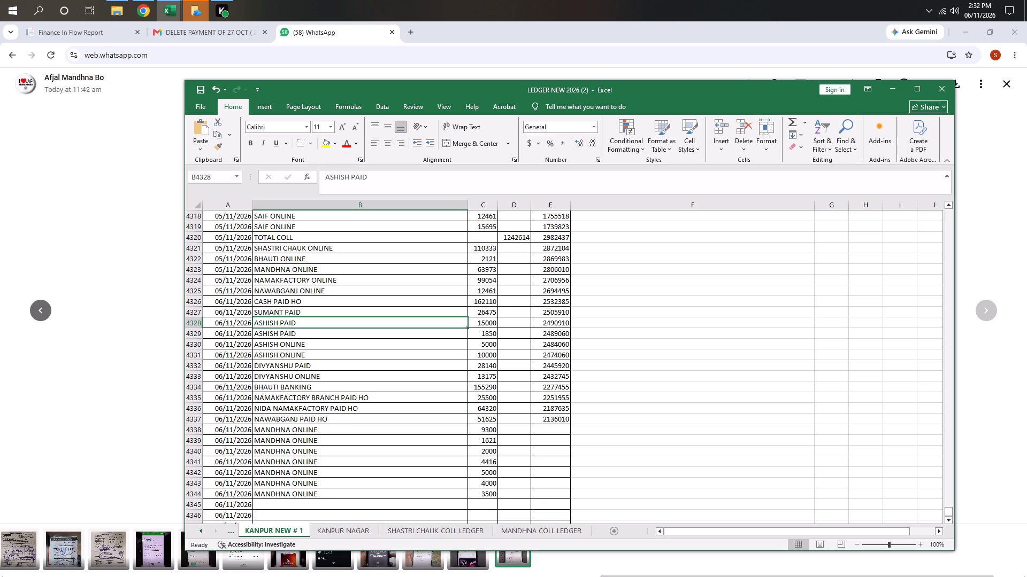
click(299, 313)
click(309, 316)
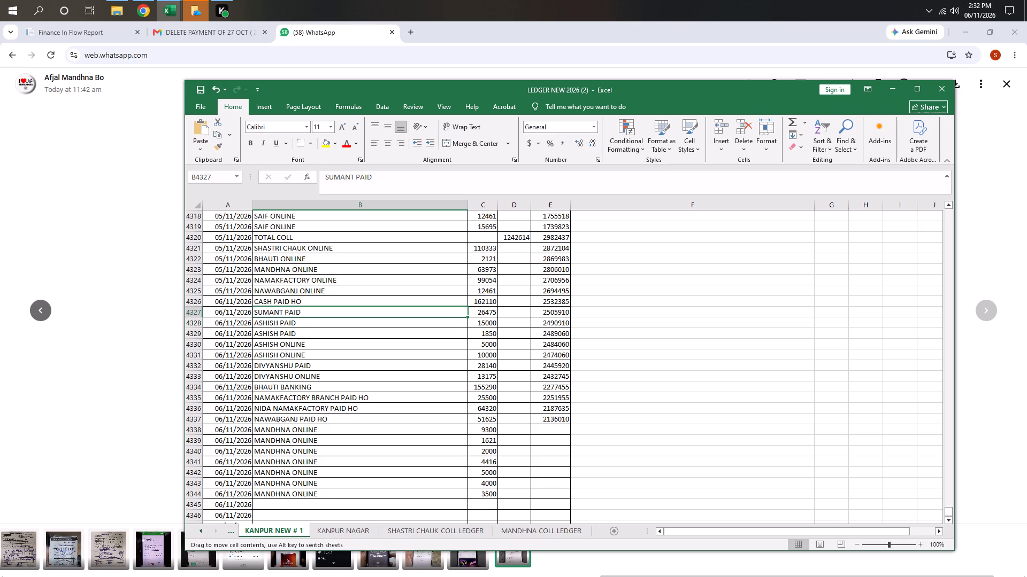
click(315, 345)
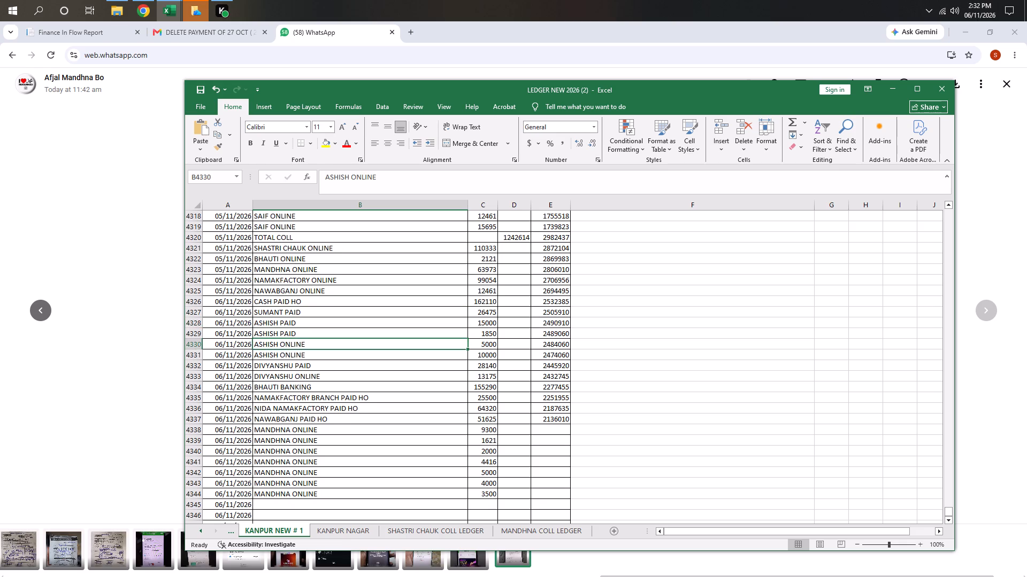
Insert two blank rows between the 06/11/2026 SUMANT PAID entry and the first ASHISH PAID entry.
click(306, 324)
key(shift+space)
key(ctrl+plus)
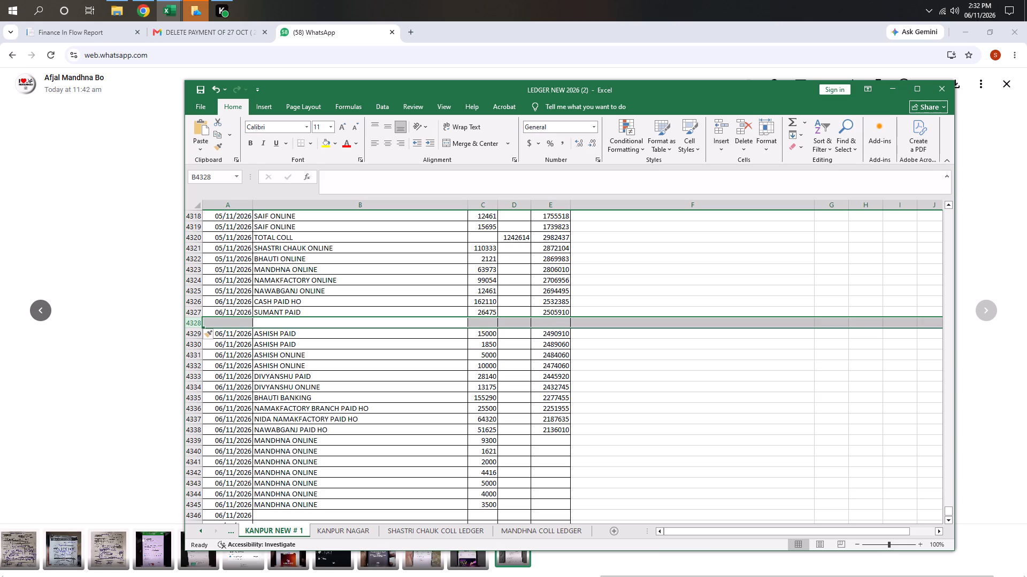
key(ctrl+plus)
key(ctrl+plus)
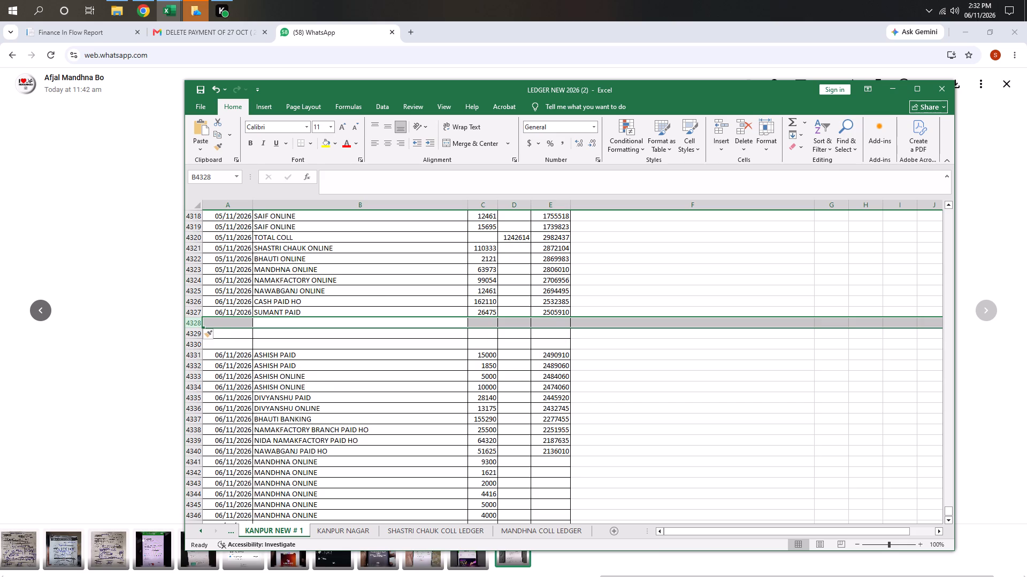
key(ctrl+minus)
Enter AMAN PAID with the amount 37510 in the first blank row below SUMANT PAID.
key(Down)
key(Up)
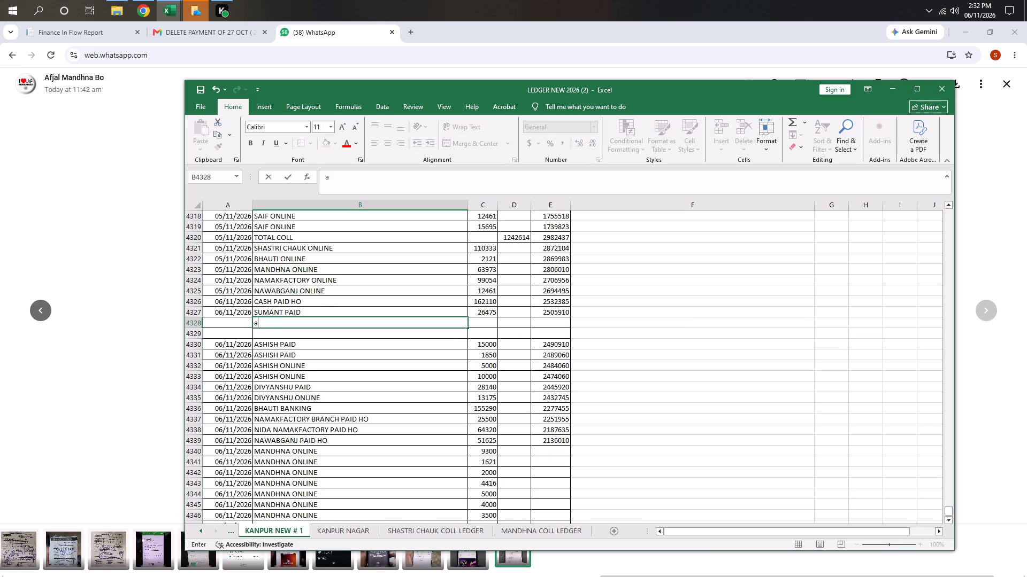
key(BackSpace)
key(BackSpace)
key(BackSpace)
key(BackSpace)
key(m)
key(BackSpace)
key(BackSpace)
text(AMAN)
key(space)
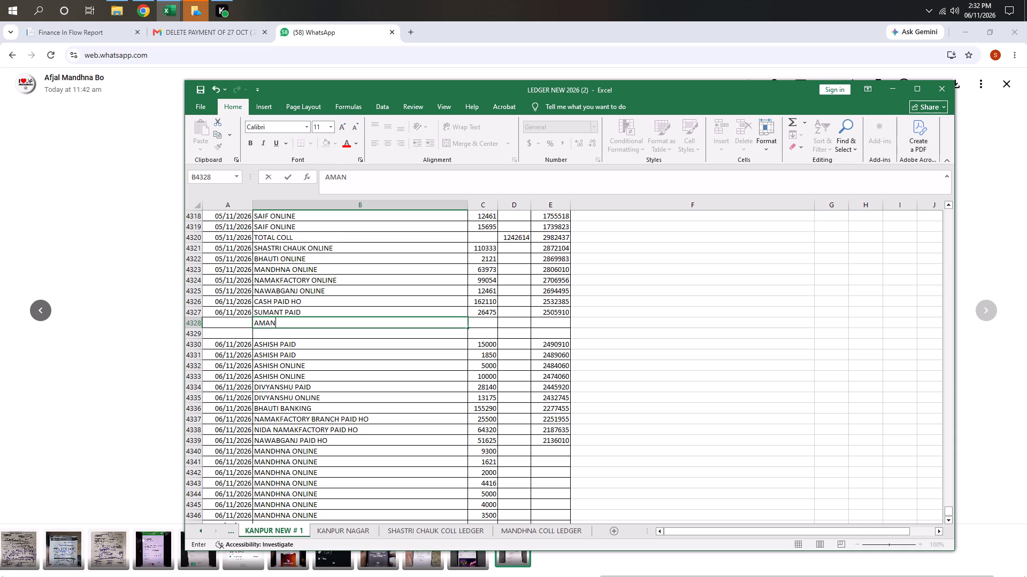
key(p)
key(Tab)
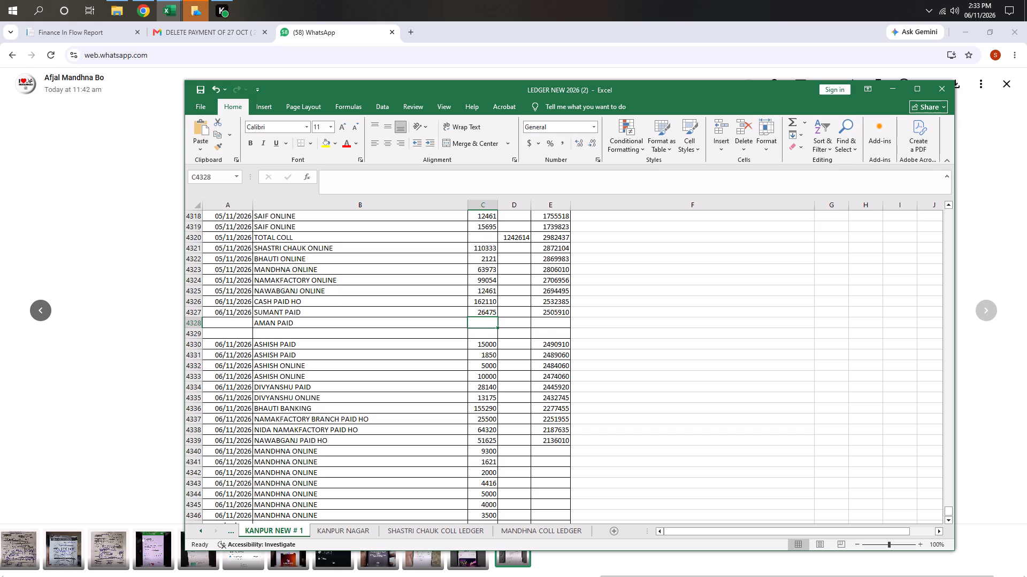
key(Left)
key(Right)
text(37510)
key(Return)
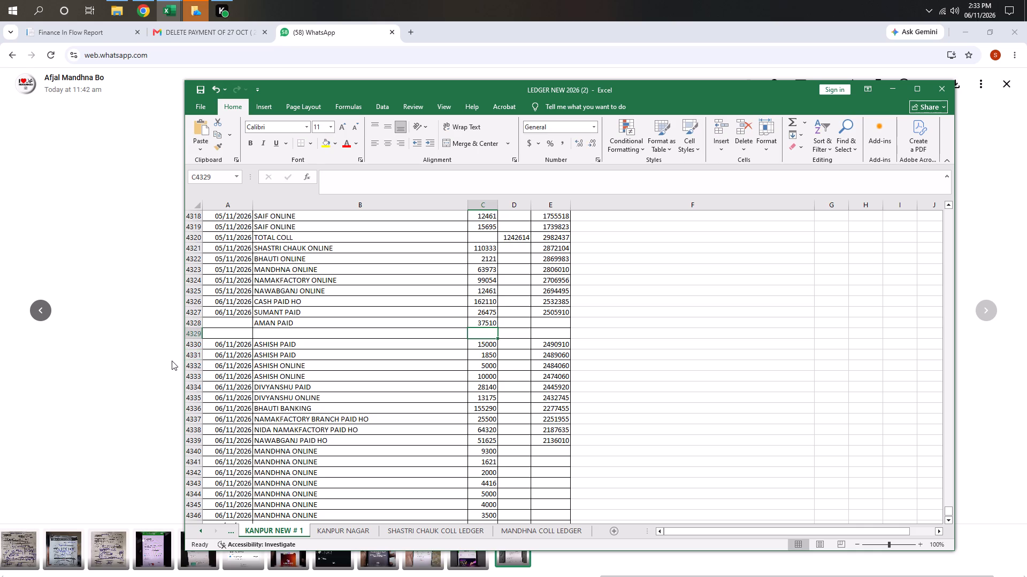
Add a second AMAN PAID entry of 20000 in the remaining blank row, copying the label from the row above.
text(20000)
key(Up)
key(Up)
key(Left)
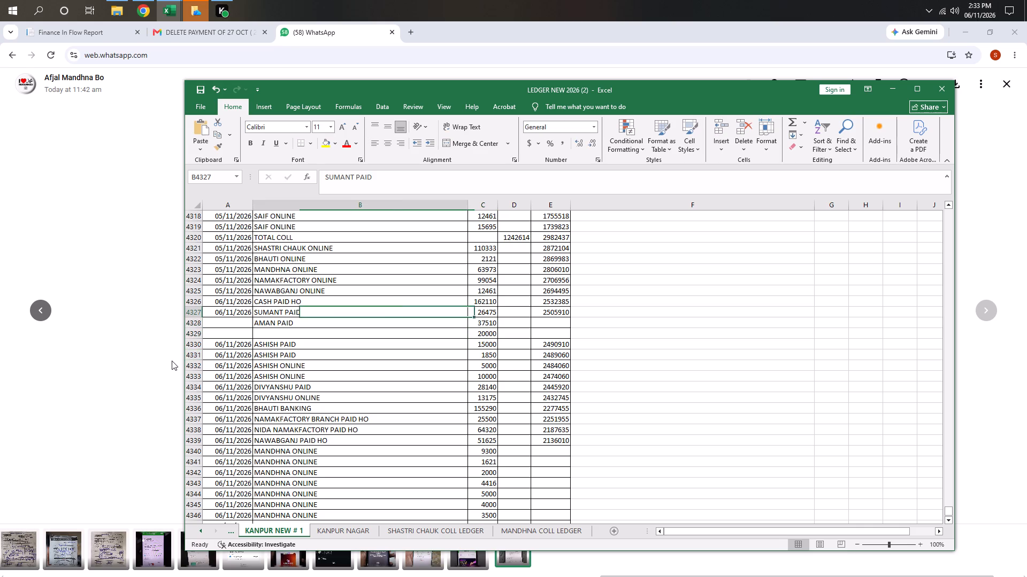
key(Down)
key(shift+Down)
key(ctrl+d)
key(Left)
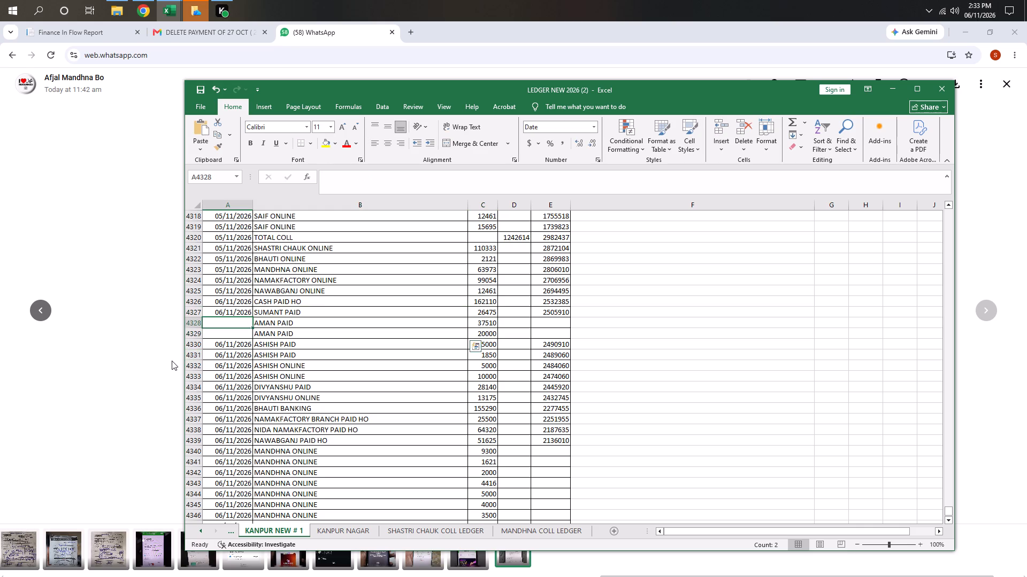
Fill the date 06/11/2026 down from the SUMANT PAID row through both AMAN PAID rows to the first ASHISH ONLINE row.
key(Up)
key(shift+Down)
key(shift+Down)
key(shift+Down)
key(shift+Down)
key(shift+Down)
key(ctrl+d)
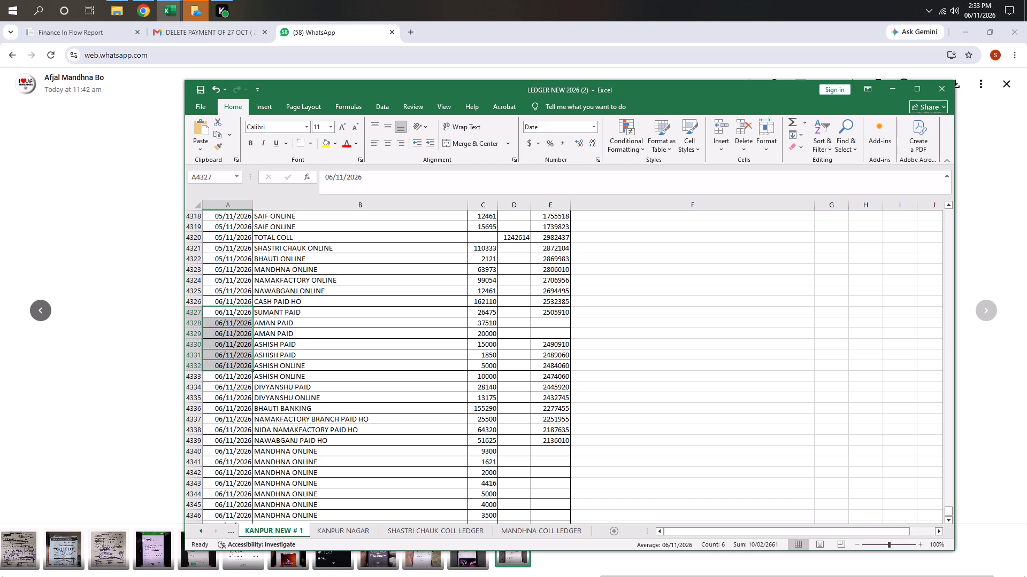
Fill the running balance formula in column E from SUMANT PAID down through the AMAN PAID rows to NAWABGANJ PAID HO.
click(550, 315)
double_click(569, 316)
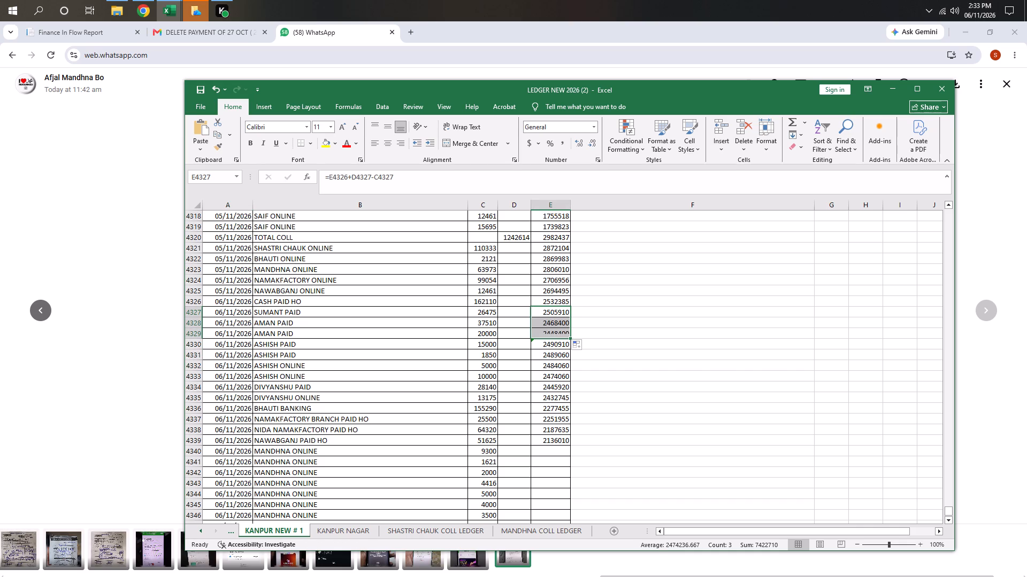
double_click(570, 341)
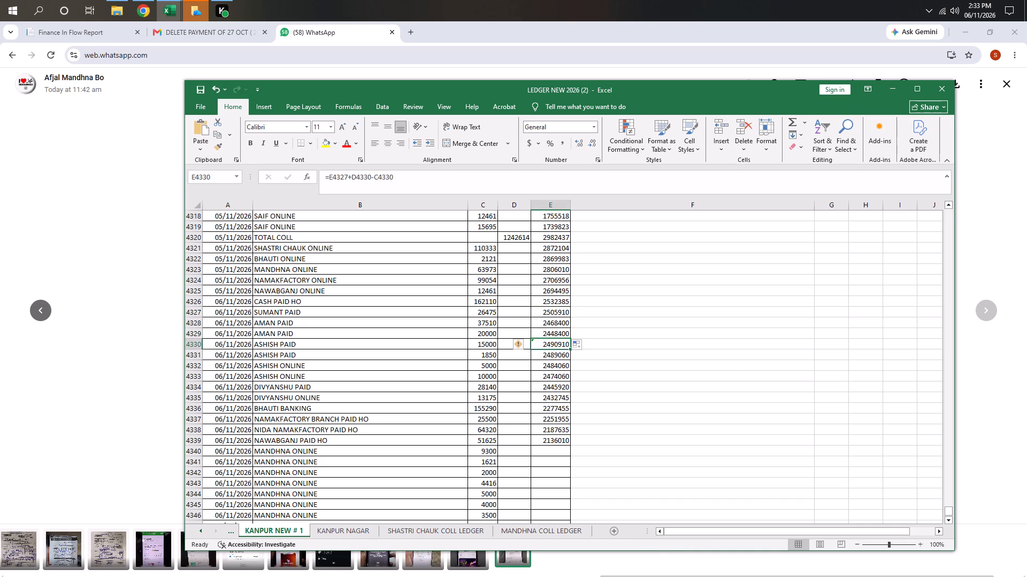
click(564, 323)
double_click(571, 328)
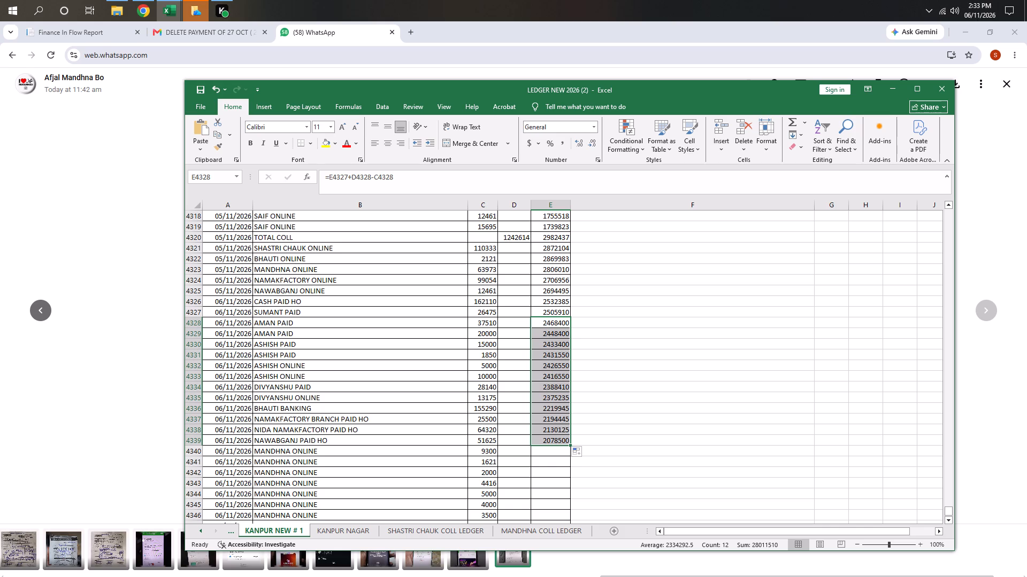
scroll(528, 434, down, 4)
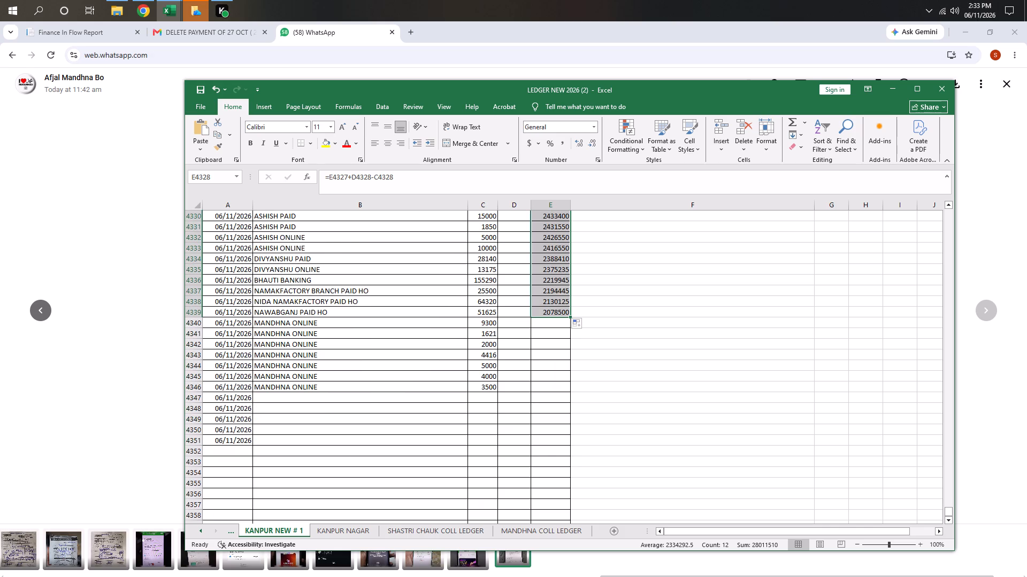
scroll(471, 376, up, 2)
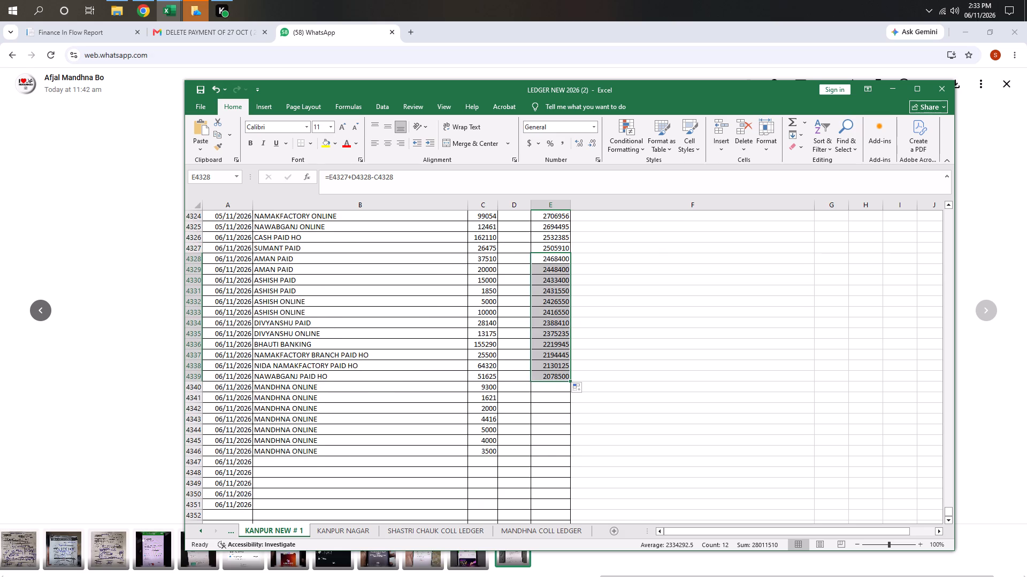